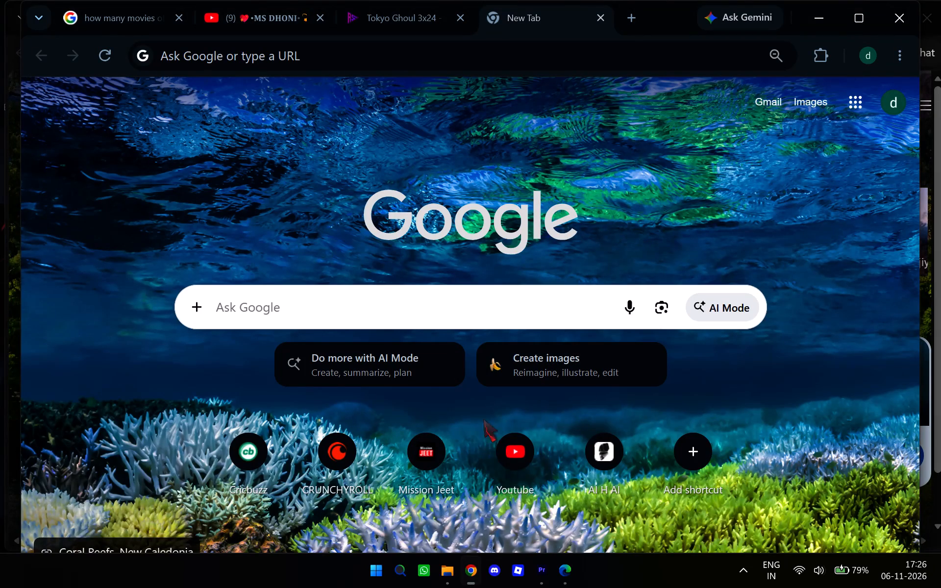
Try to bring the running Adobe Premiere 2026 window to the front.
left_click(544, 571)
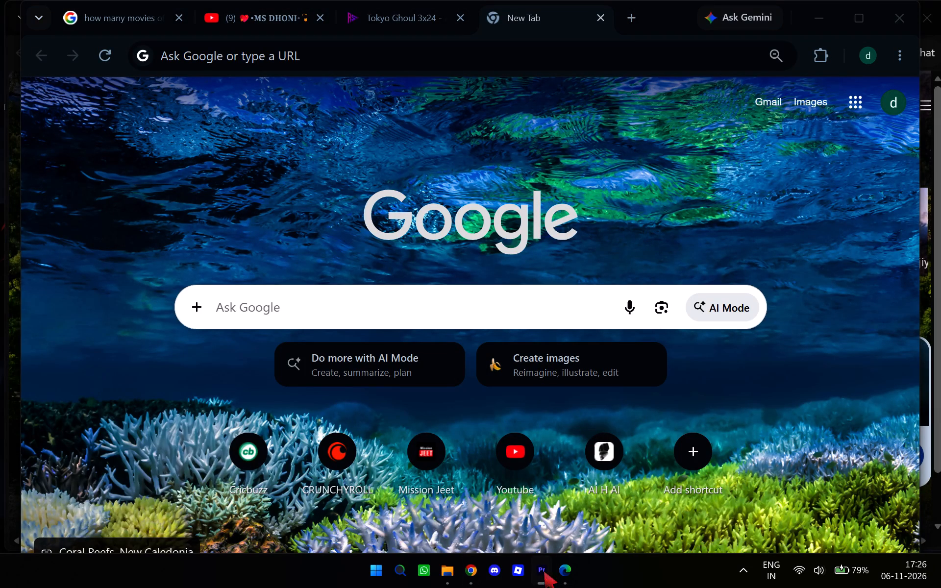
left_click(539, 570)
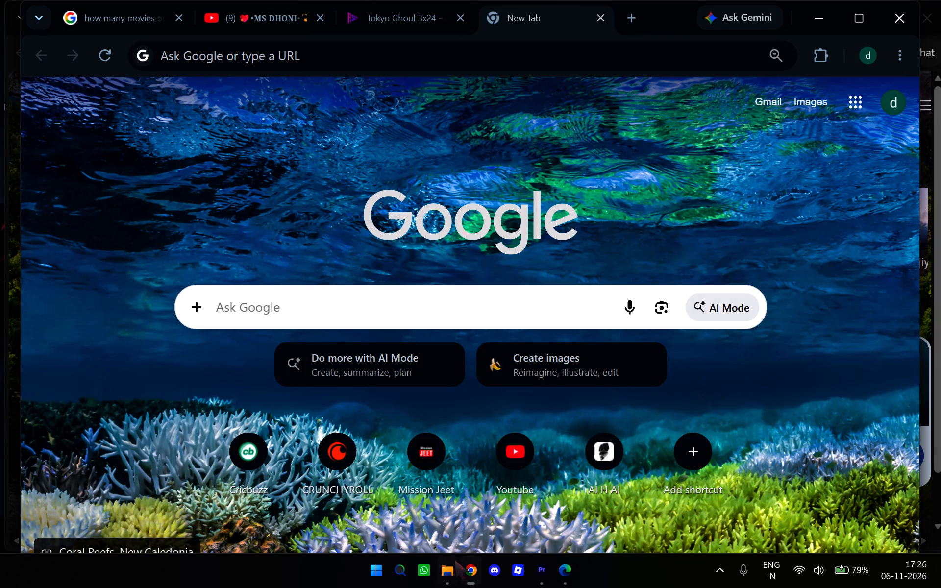
Clear the desktop by minimizing the Chrome window and closing the Microsoft Edge window with the Kamikochi, Japan page.
left_click(468, 569)
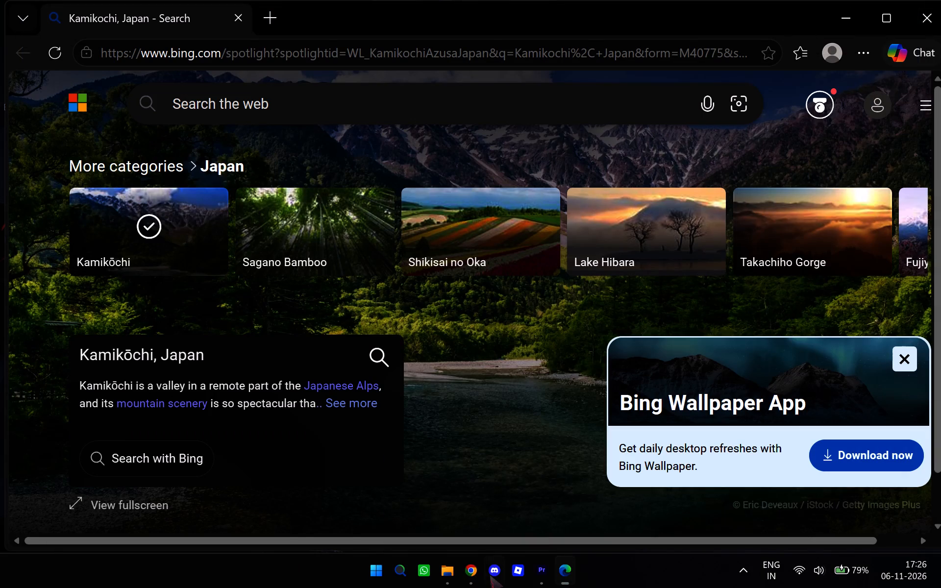
left_click(919, 0)
left_click(926, 3)
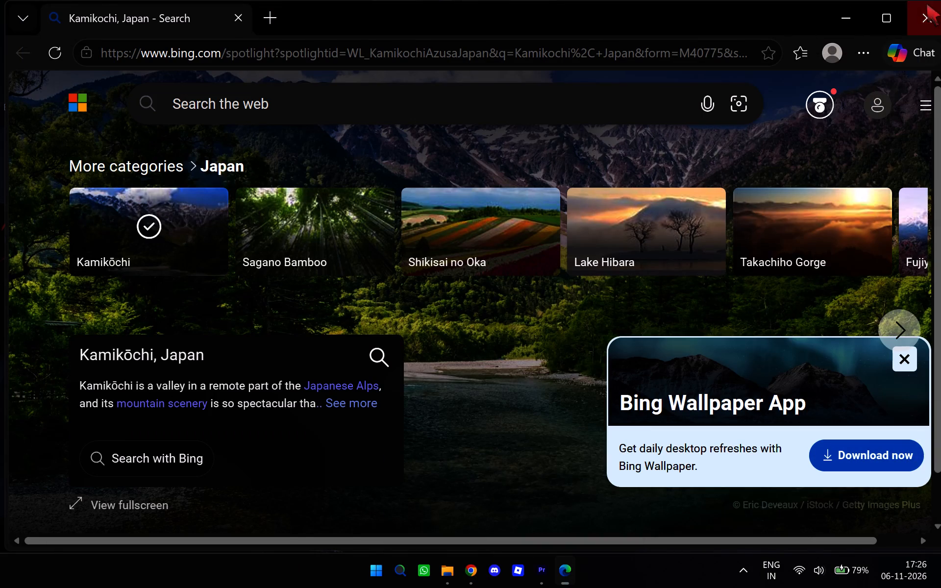
Launch Kuro from its desktop shortcut.
double_click(912, 22)
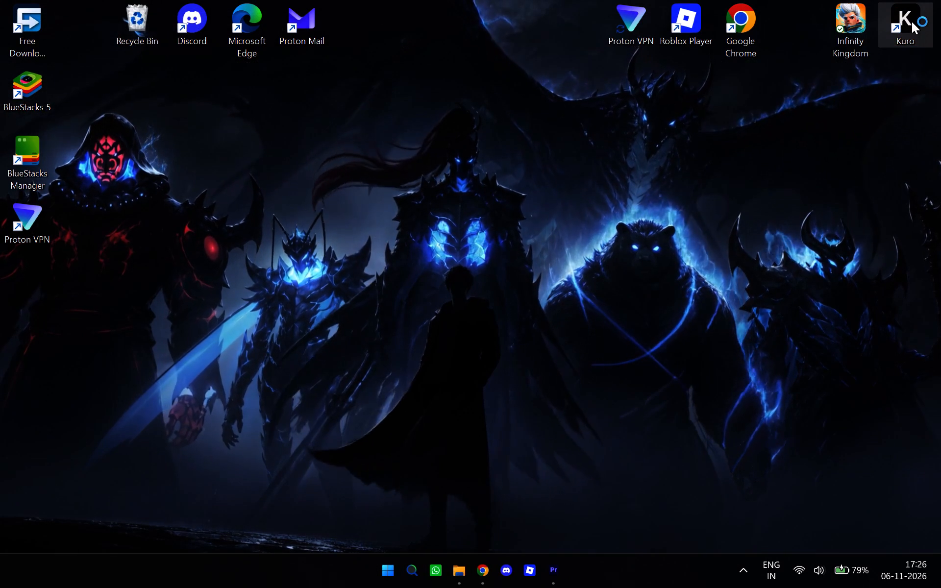
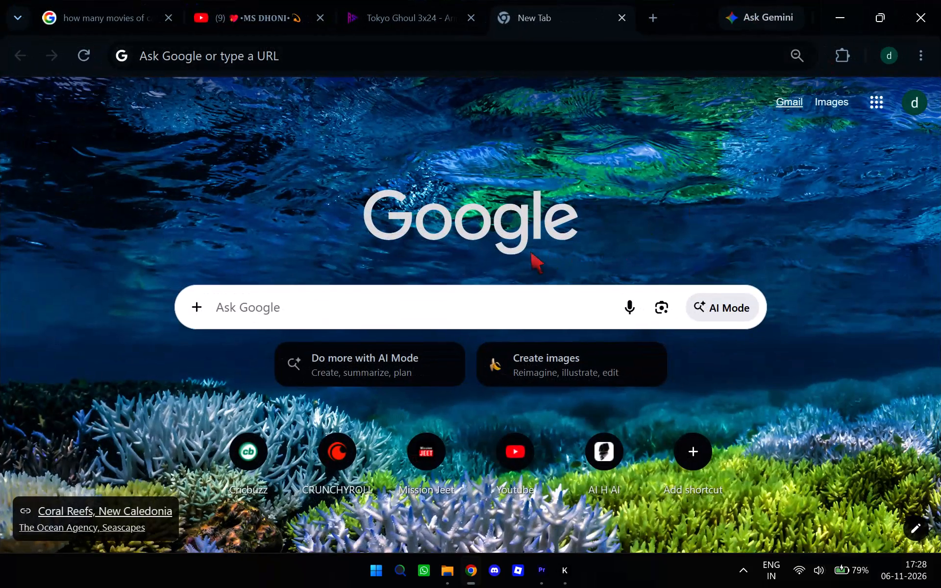
Switch to the Adobe Premiere window with the msd project.
left_click(537, 572)
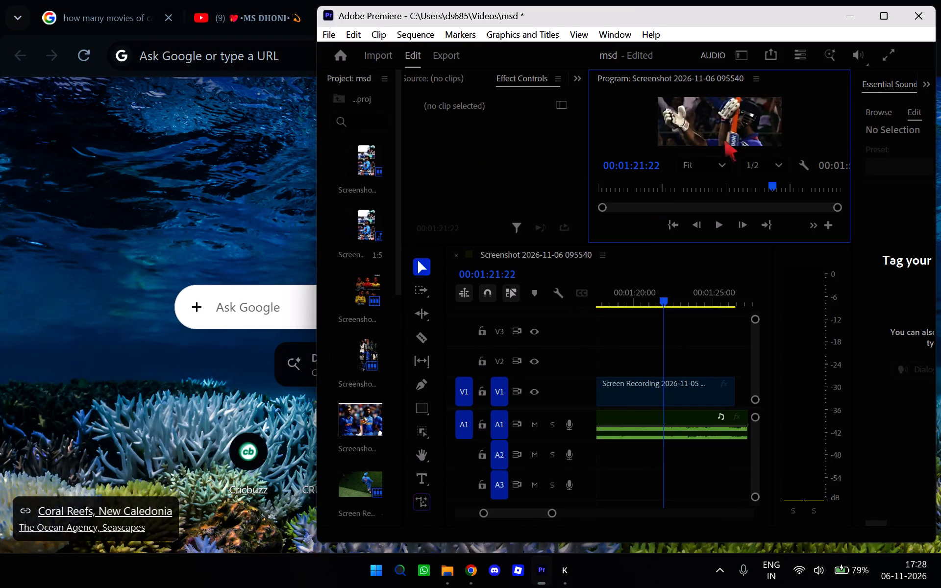
Move the playhead back to 00:00:00:00 and play the sequence from the beginning.
scroll(719, 181, "down", 2)
scroll(719, 181, "up", 1)
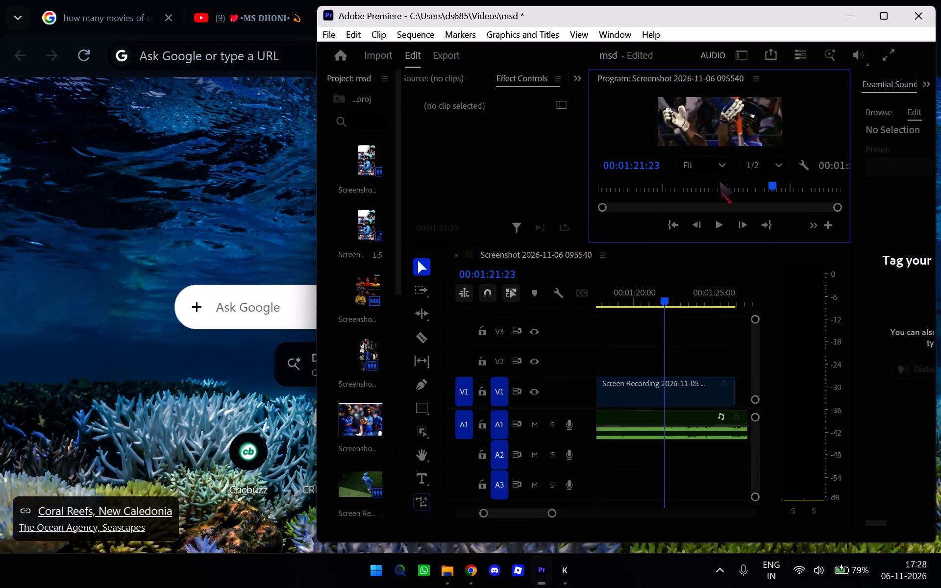
left_click_drag(773, 180, 596, 195)
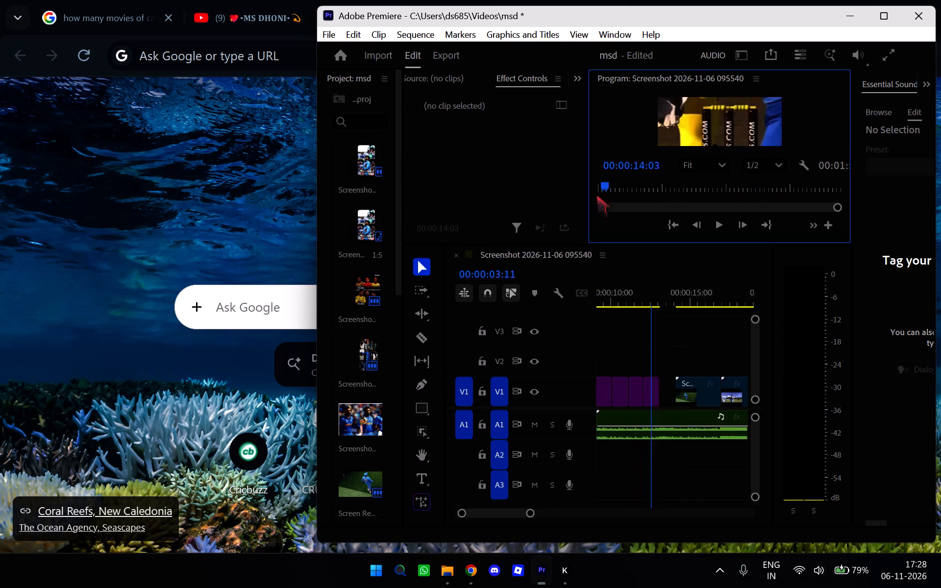
left_click_drag(596, 195, 557, 196)
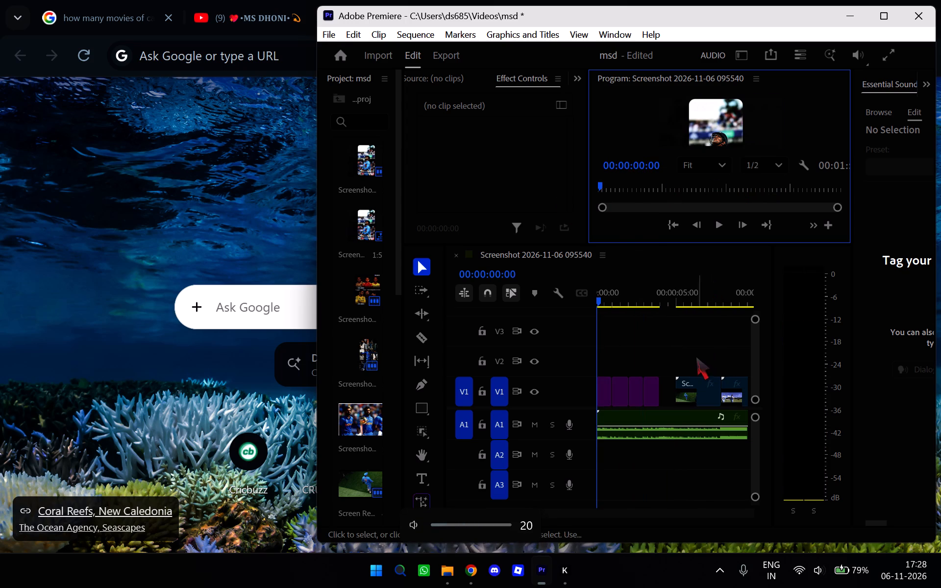
scroll(676, 318, "down", 1)
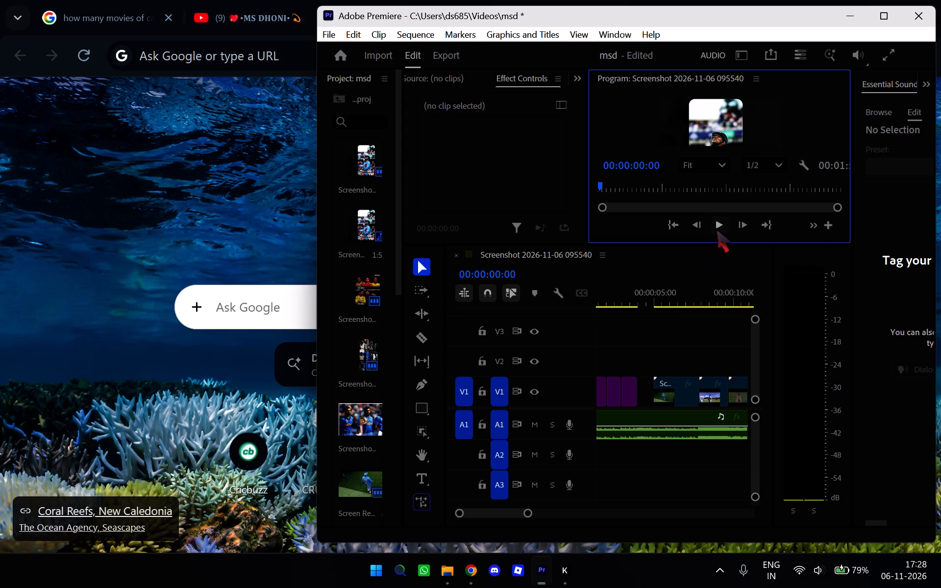
left_click(718, 227)
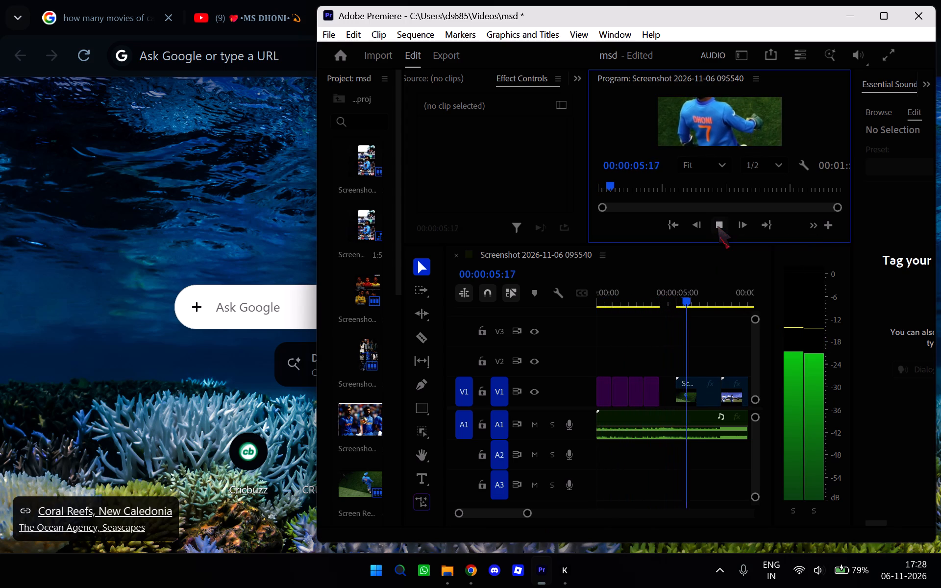
Minimize the Chrome window behind Adobe Premiere.
left_click(473, 572)
left_click(473, 572)
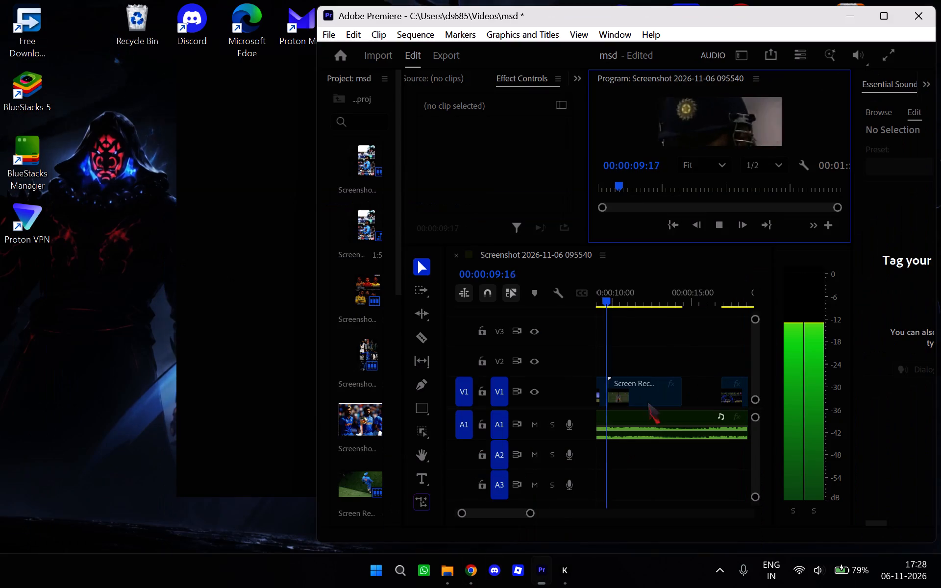
Bring up the Videos folder in File Explorer and resize it and the Adobe Premiere window to sit side by side.
left_click(444, 567)
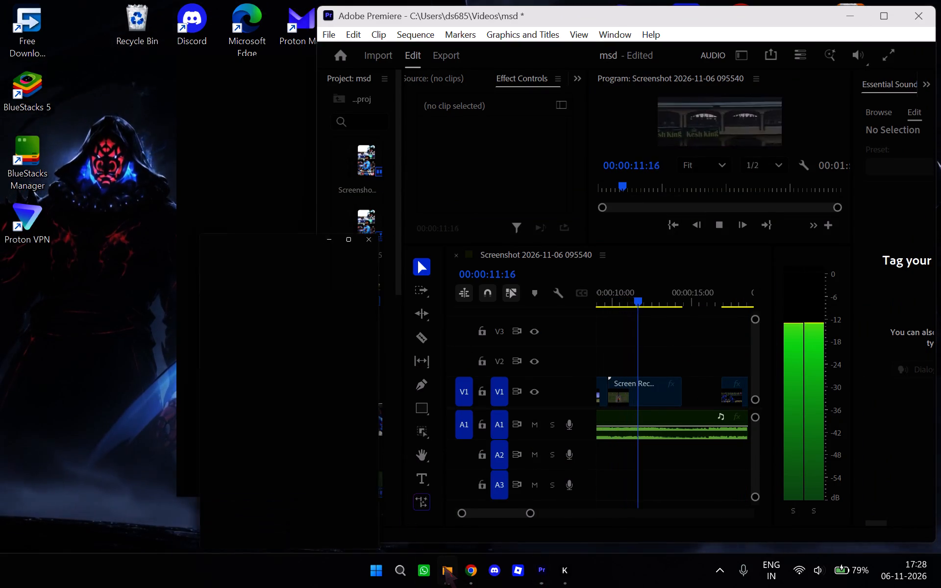
left_click_drag(474, 546, 478, 554)
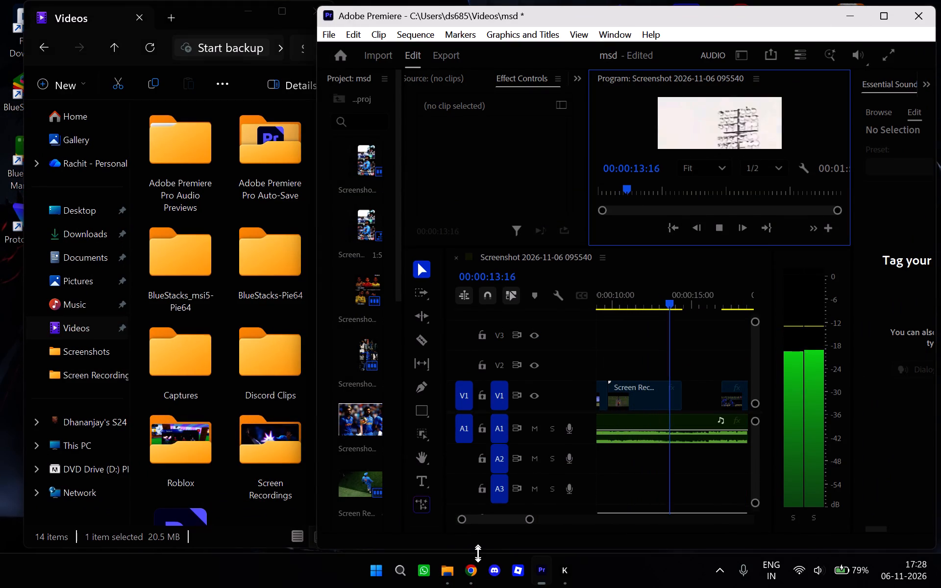
left_click_drag(478, 554, 478, 552)
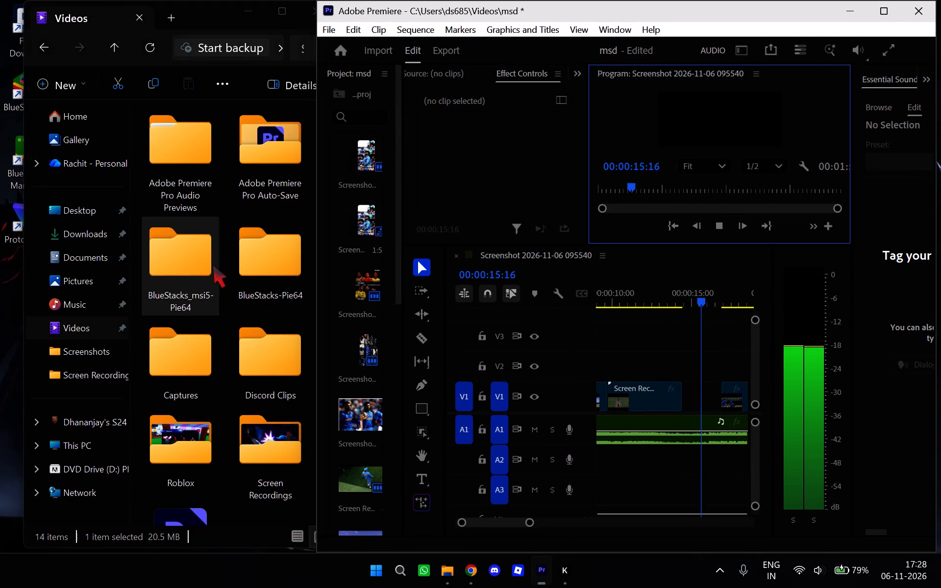
left_click_drag(23, 275, 0, 276)
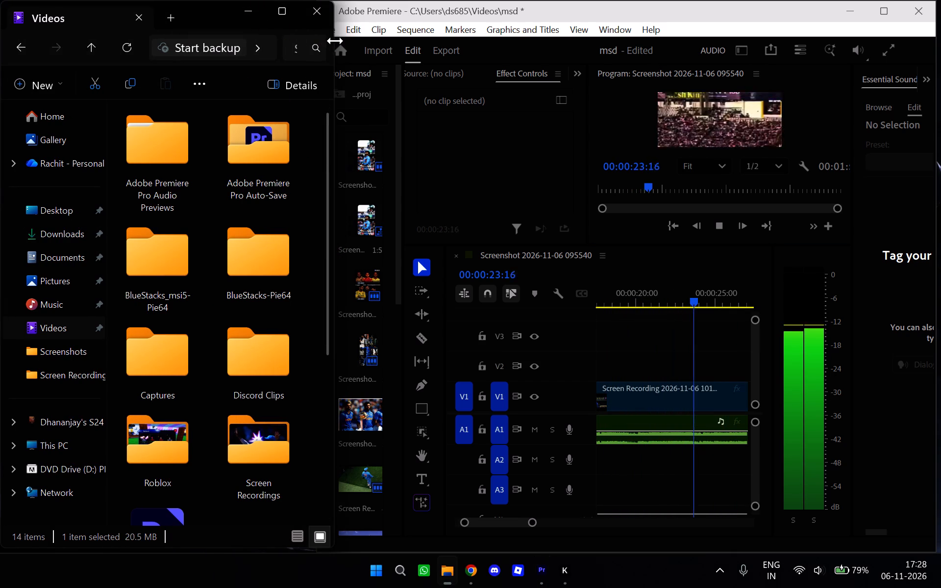
left_click_drag(335, 41, 291, 53)
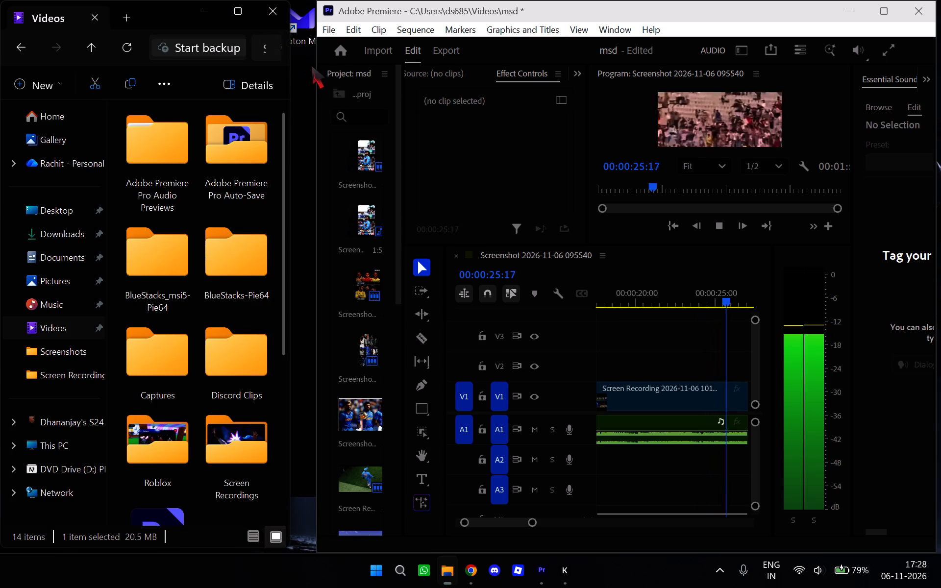
left_click_drag(316, 69, 291, 63)
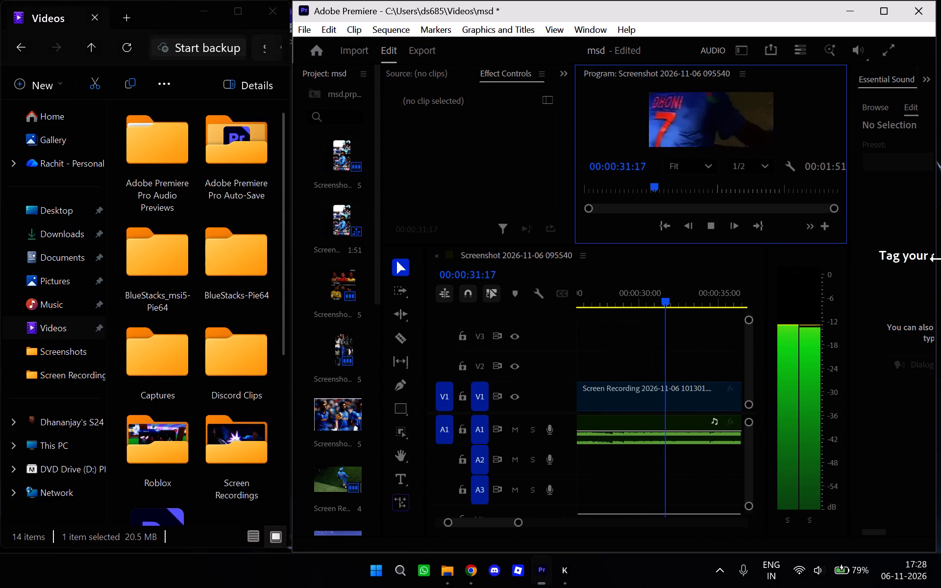
left_click_drag(938, 259, 931, 266)
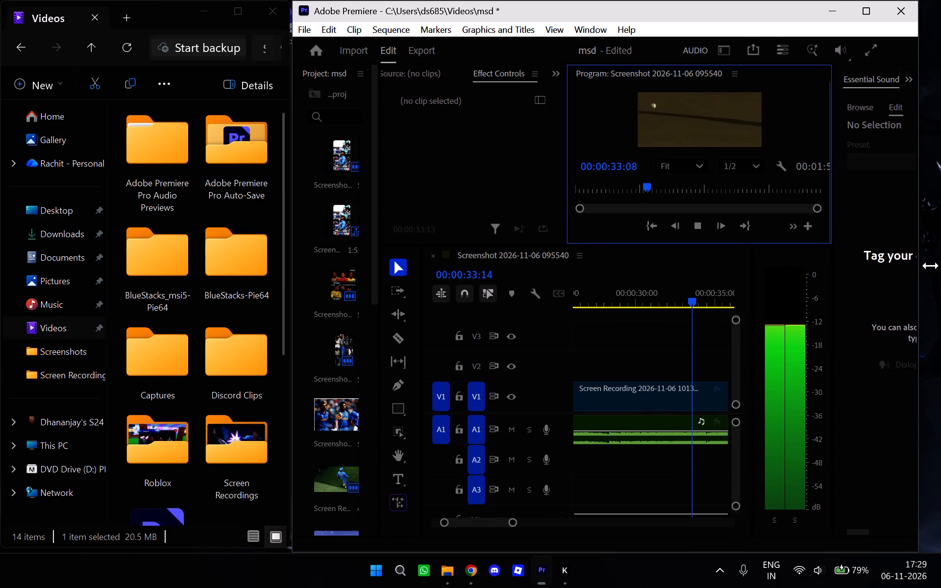
left_click_drag(931, 266, 940, 269)
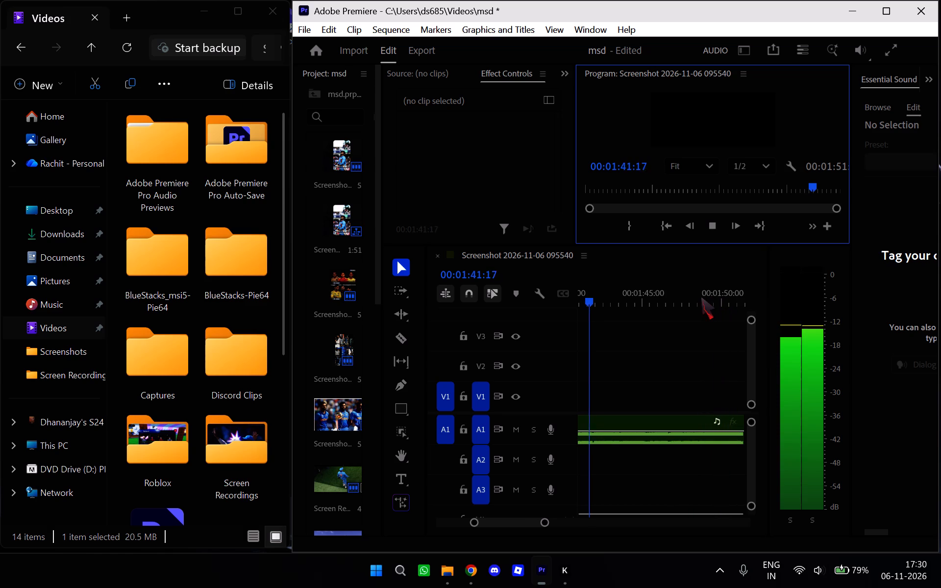
Stop the sequence playback at about 00:01:44.
left_click(715, 229)
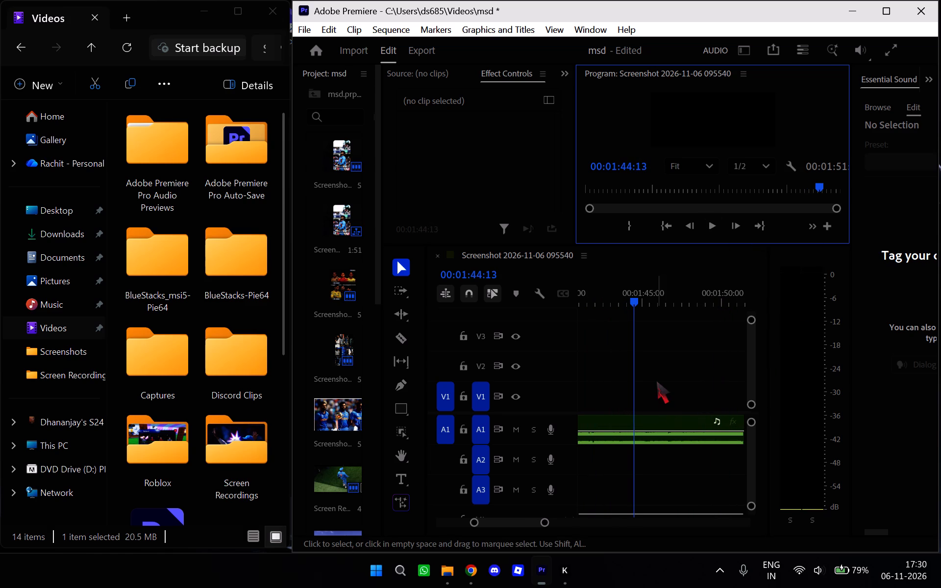
Move the Screen Recording clip that starts near 00:01:16 on V1 to about 00:01:43 on the same track, over the closing music.
scroll(602, 394, "down", 4)
scroll(603, 395, "up", 8)
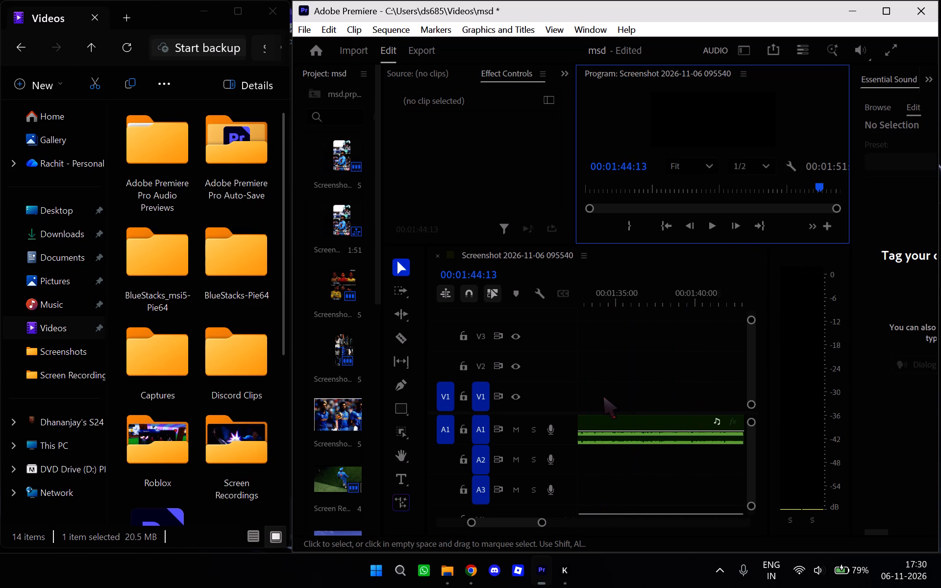
scroll(603, 396, "up", 16)
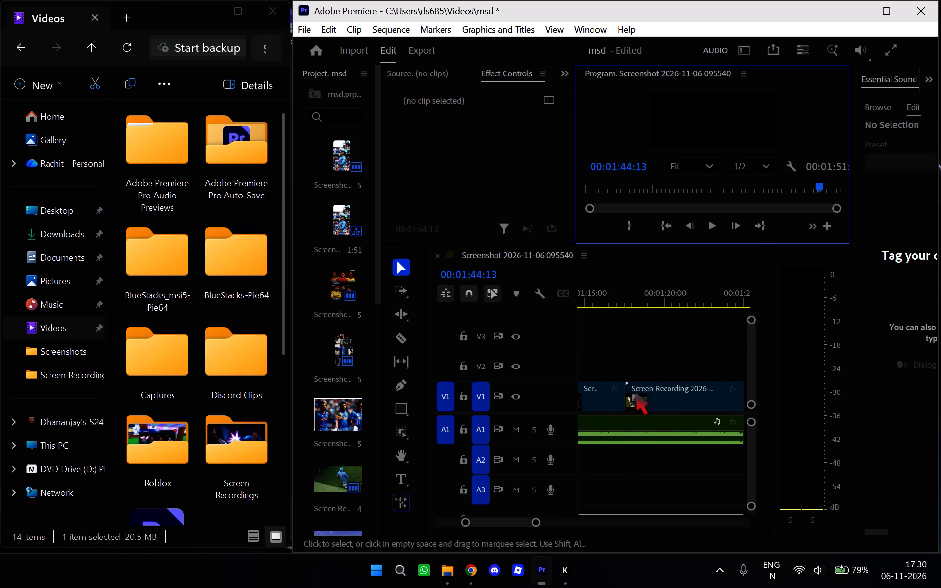
left_click_drag(648, 390, 716, 379)
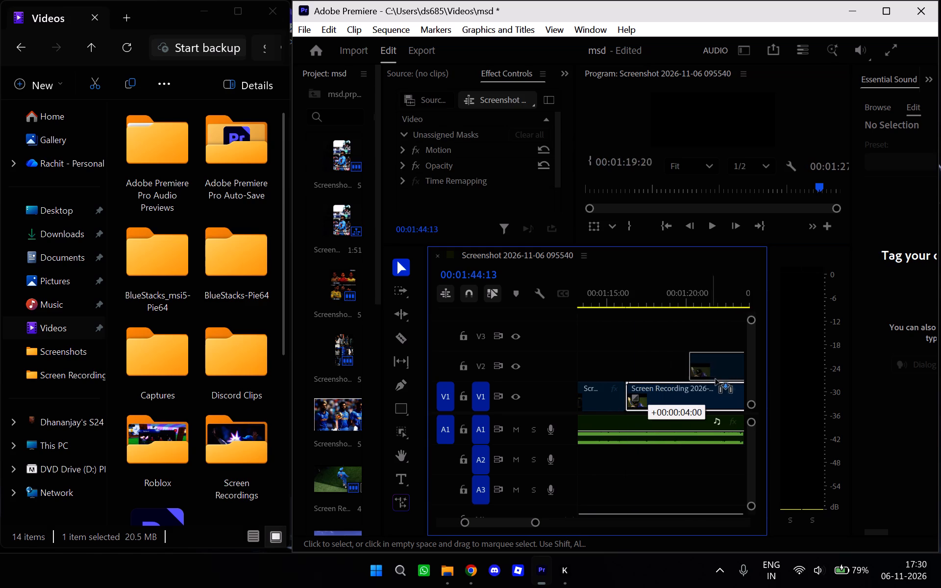
left_click_drag(716, 379, 731, 379)
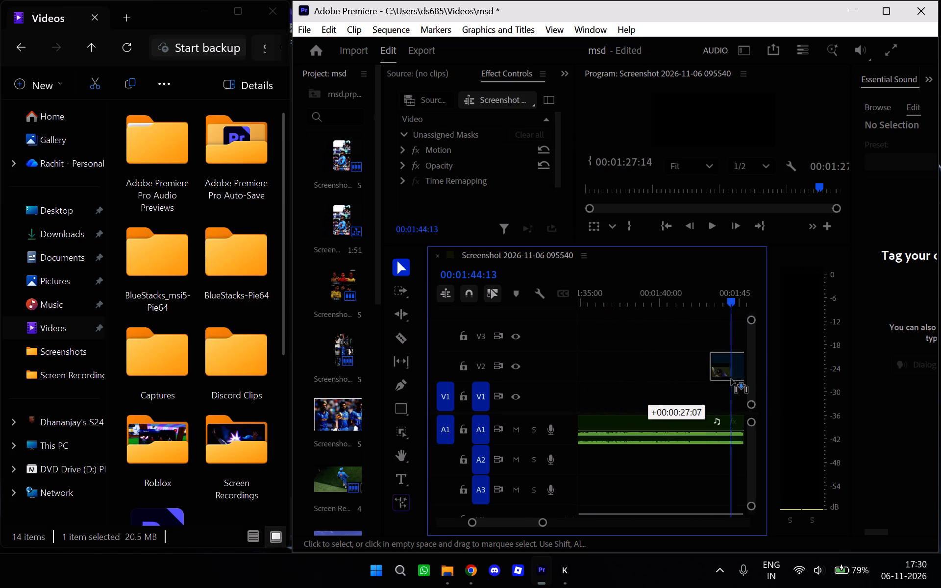
left_click_drag(731, 379, 703, 409)
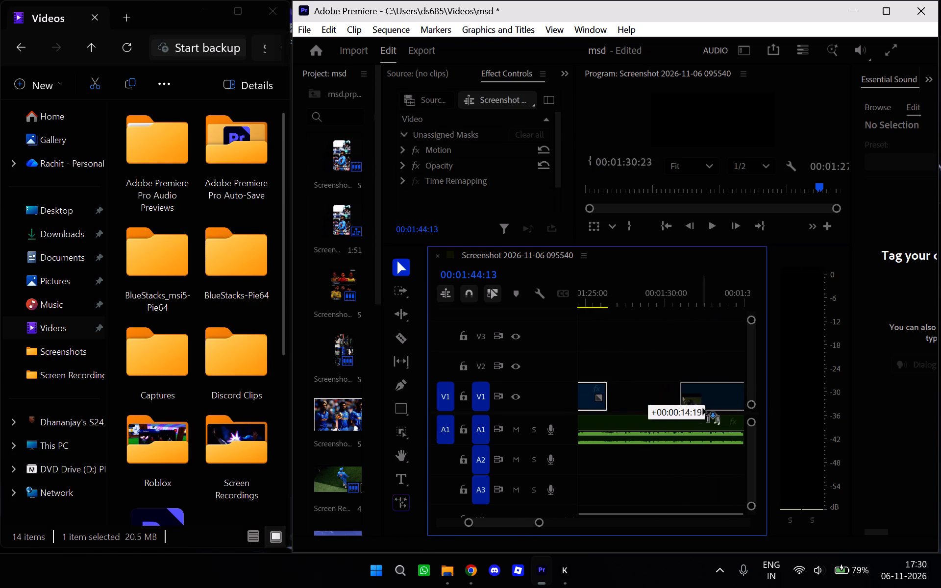
left_click_drag(703, 409, 737, 401)
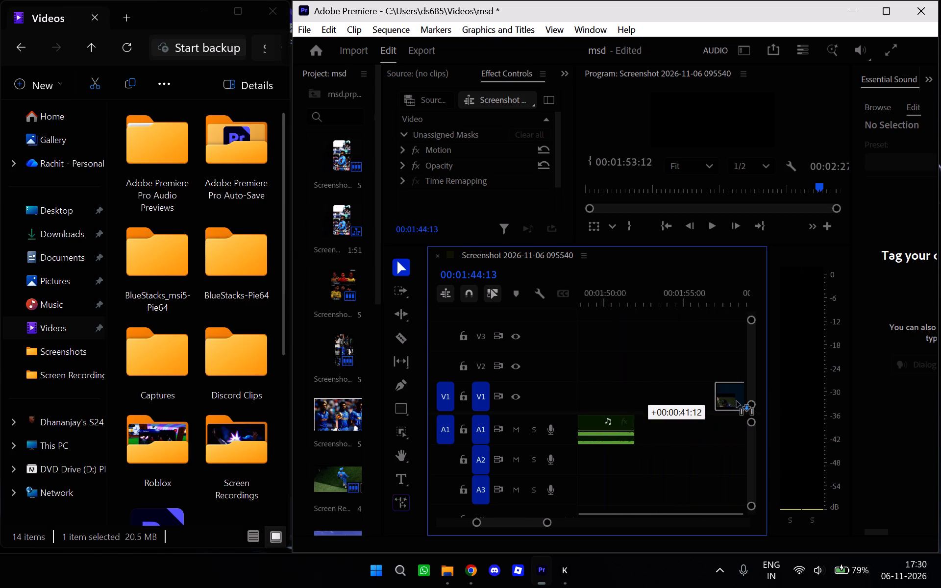
left_click_drag(737, 401, 763, 408)
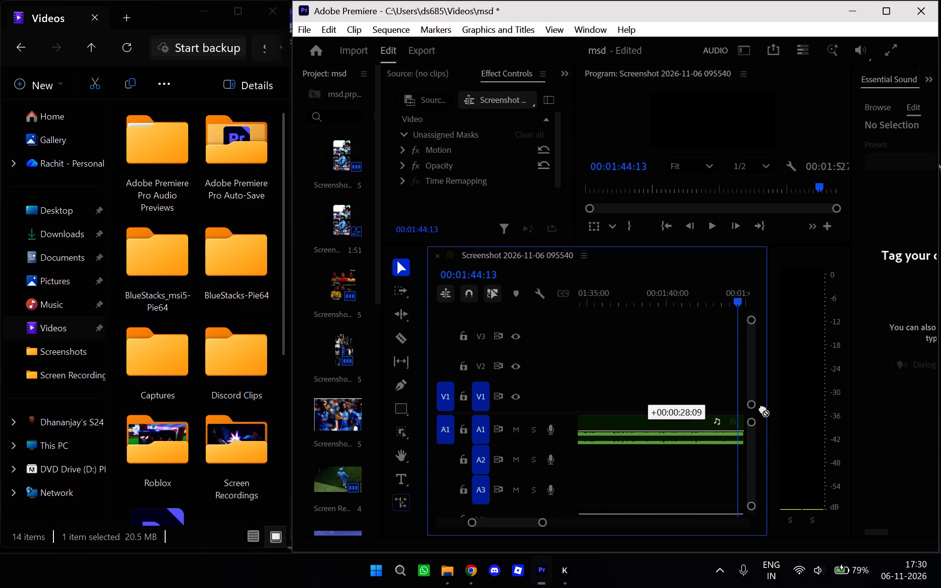
left_click_drag(763, 408, 741, 417)
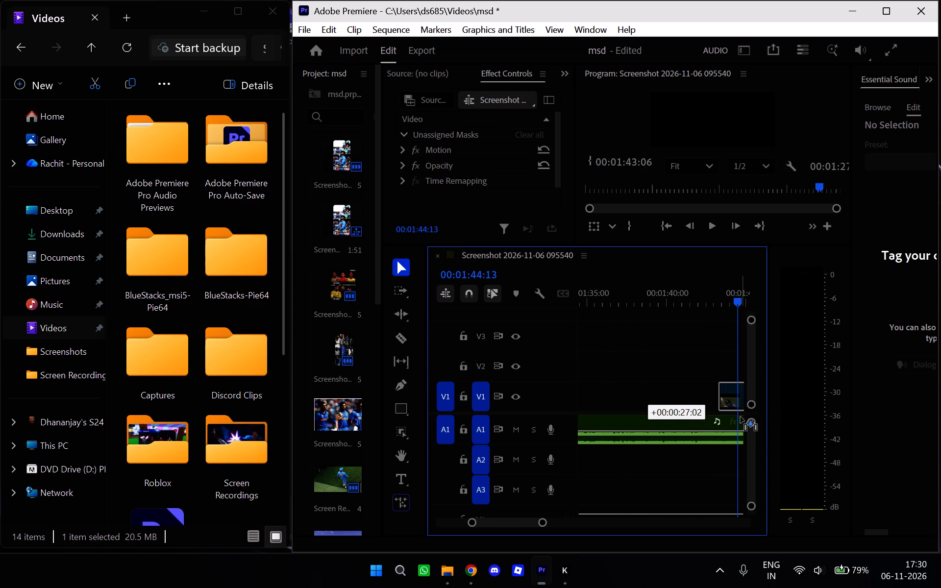
left_click_drag(741, 417, 736, 416)
Shift the moved V1 clip about 00:00:01:06 earlier so that its end lines up with the end of the A1 music.
scroll(737, 417, "down", 7)
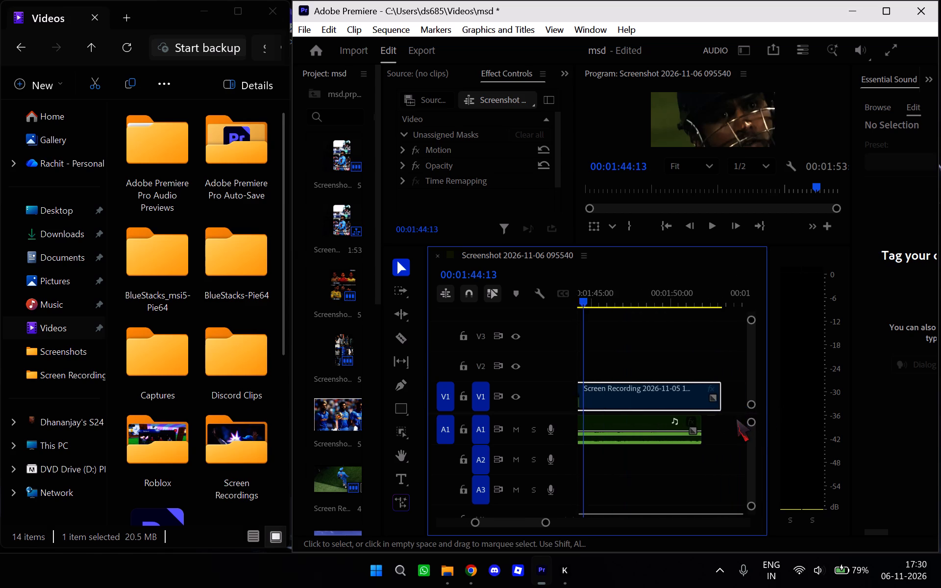
scroll(736, 418, "down", 2)
scroll(736, 418, "up", 2)
left_click_drag(698, 383, 676, 388)
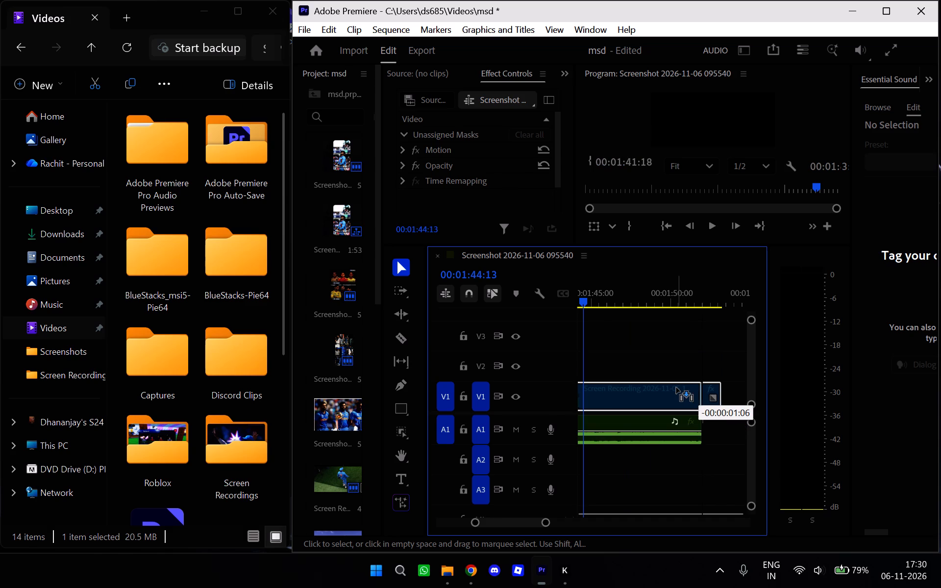
left_click_drag(676, 388, 677, 388)
Examine the V1 track between the clip ending near 00:01:16 and the repositioned final clip for the gap left to fill.
scroll(728, 367, "down", 4)
scroll(728, 367, "up", 6)
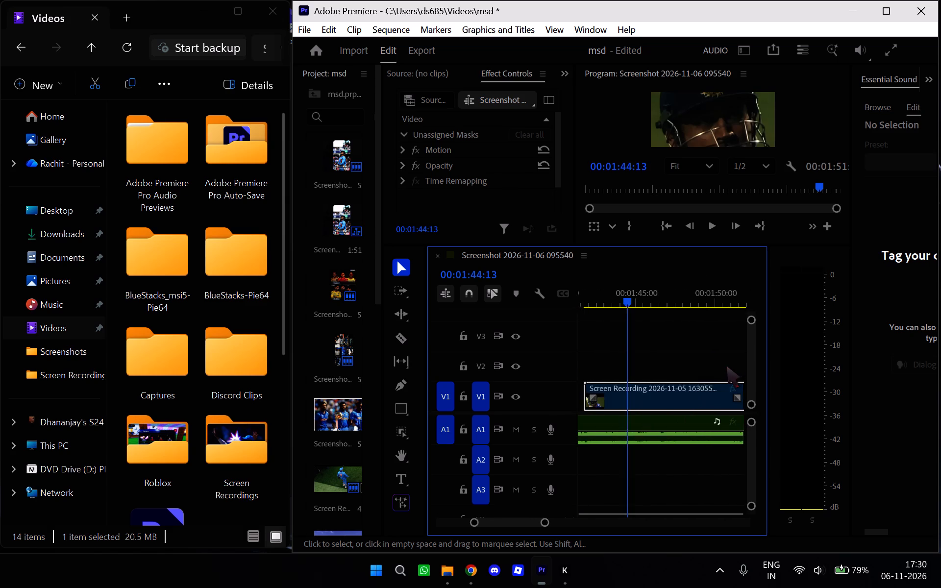
scroll(726, 366, "up", 20)
scroll(726, 366, "up", 4)
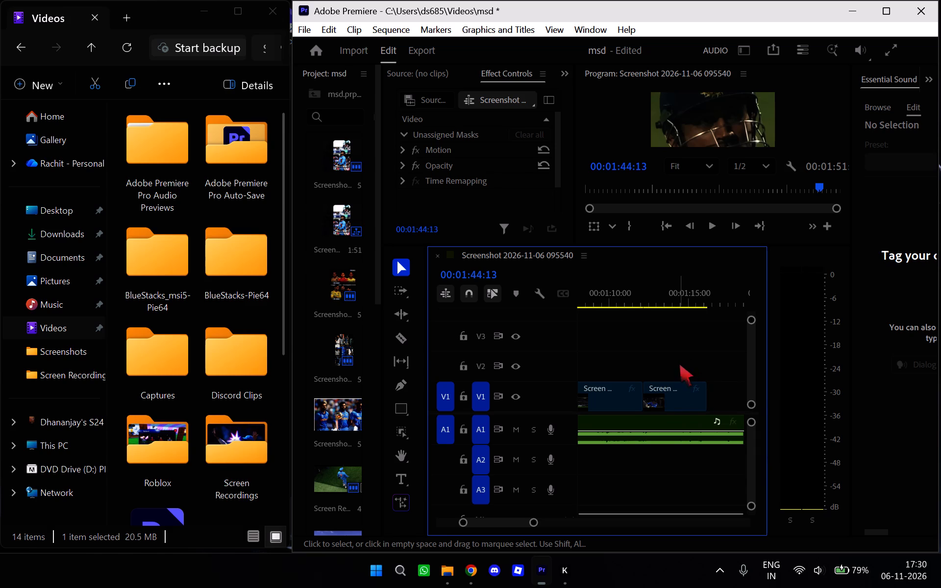
scroll(679, 364, "up", 4)
scroll(679, 364, "down", 12)
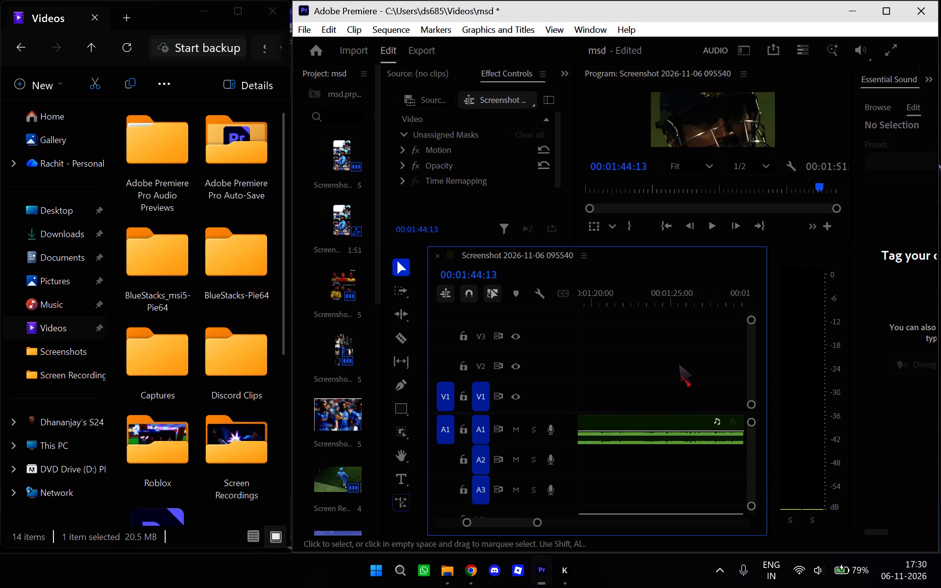
scroll(679, 364, "down", 5)
scroll(679, 364, "up", 10)
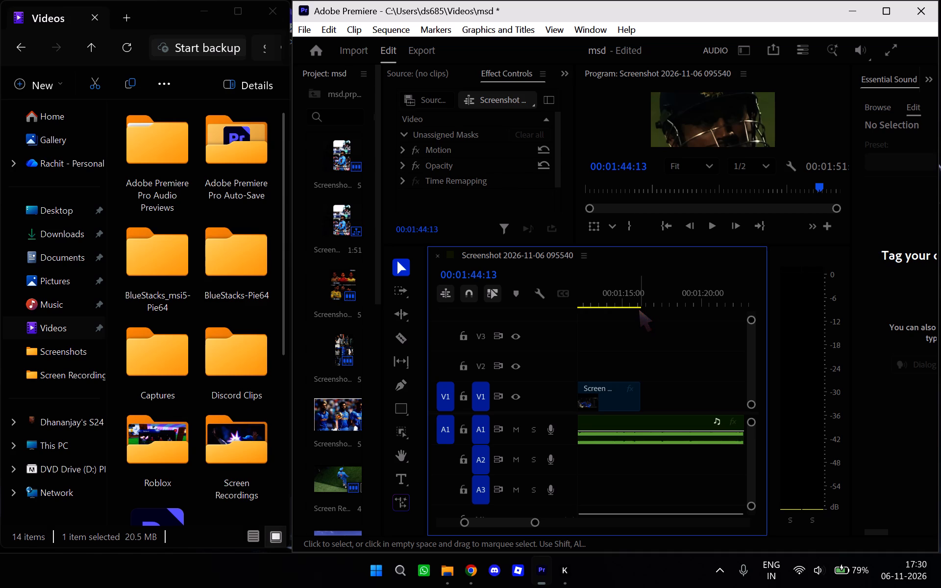
scroll(639, 309, "down", 8)
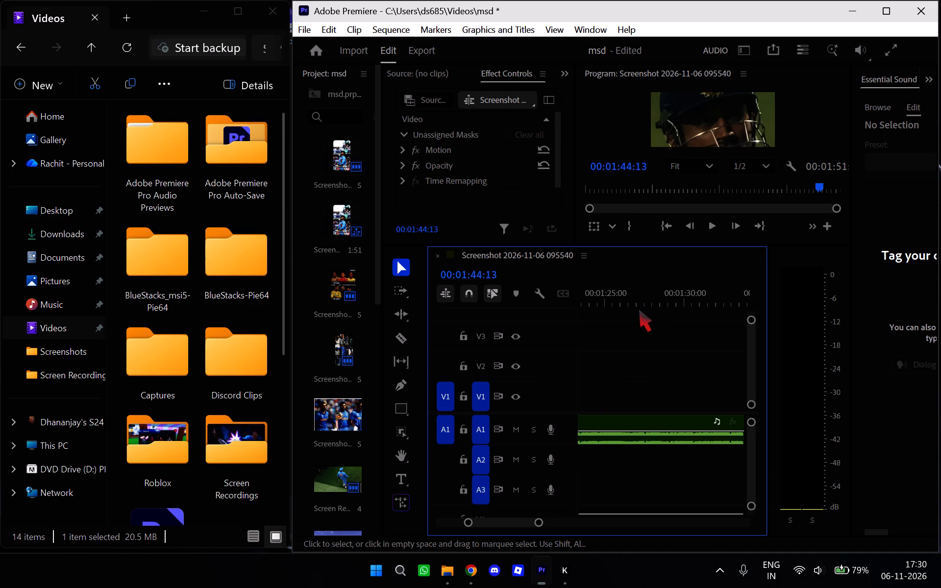
scroll(639, 309, "down", 8)
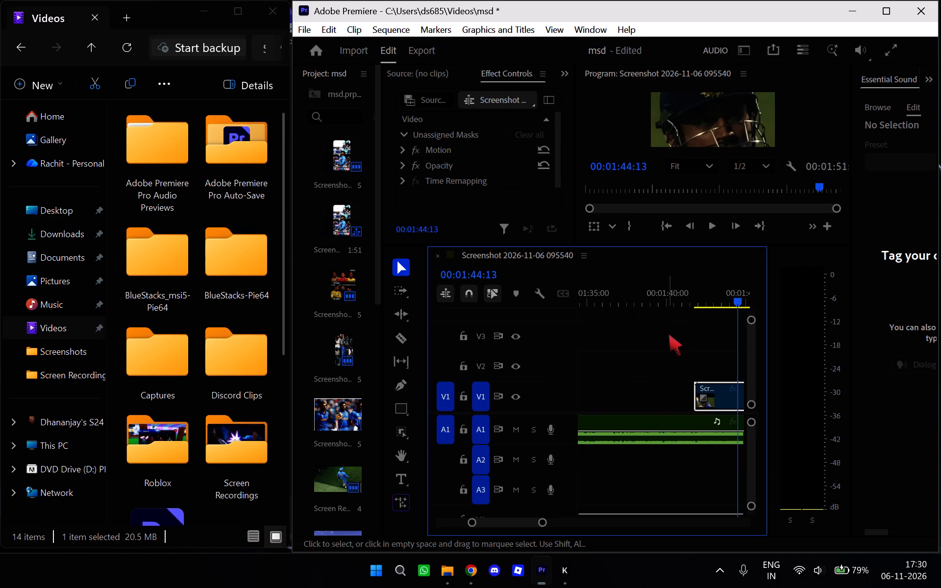
Minimize the Adobe Premiere window.
left_click(542, 581)
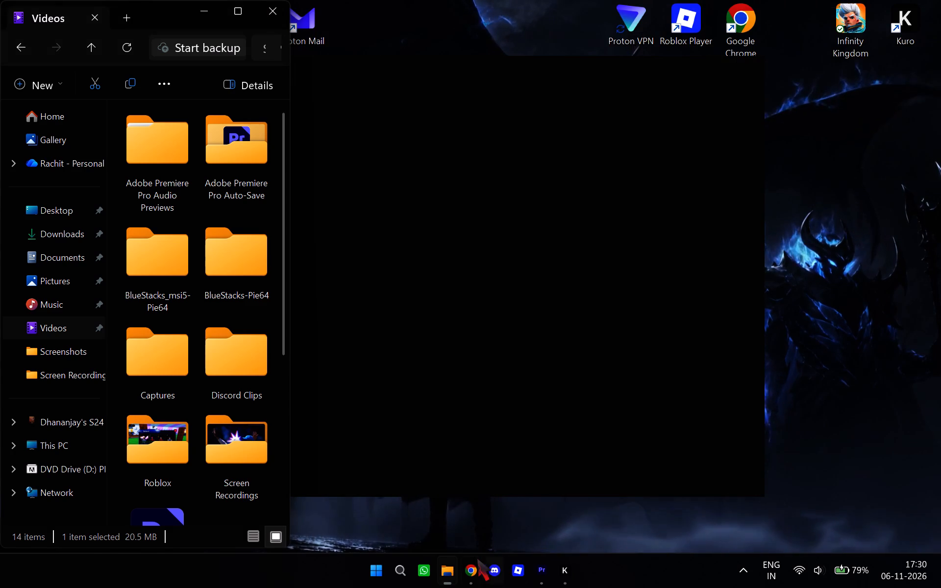
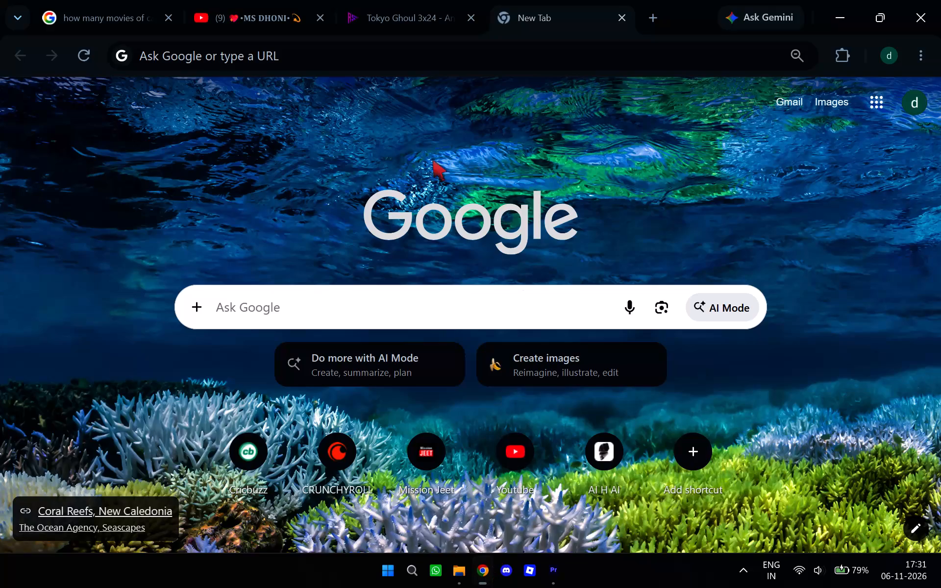
Switch to the YouTube MS Dhoni Lambiya Judaiyan edit in Chrome and pause it in full screen at about 1:18.
left_click(255, 2)
scroll(354, 188, "down", 4)
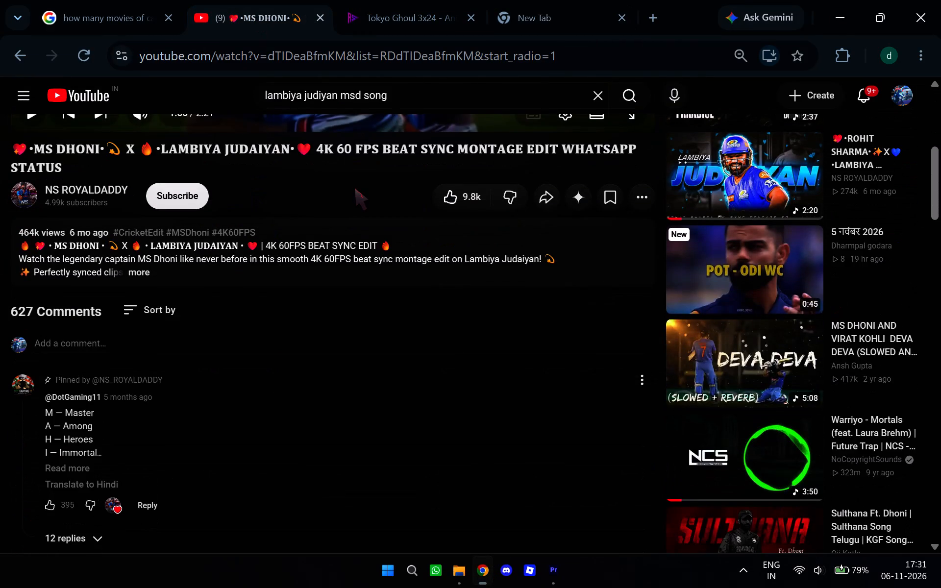
scroll(354, 188, "up", 4)
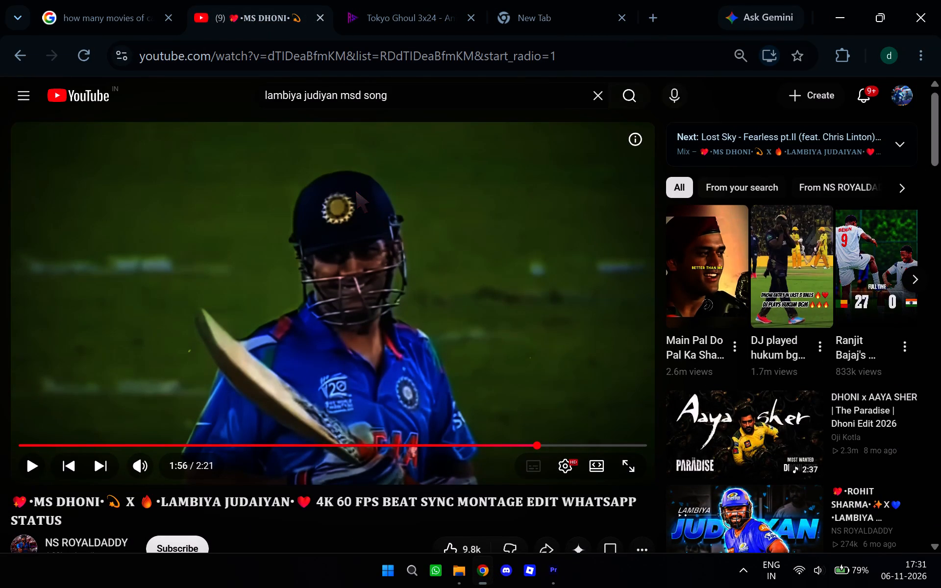
scroll(355, 191, "down", 3)
scroll(355, 191, "up", 3)
left_click(347, 437)
left_click(402, 317)
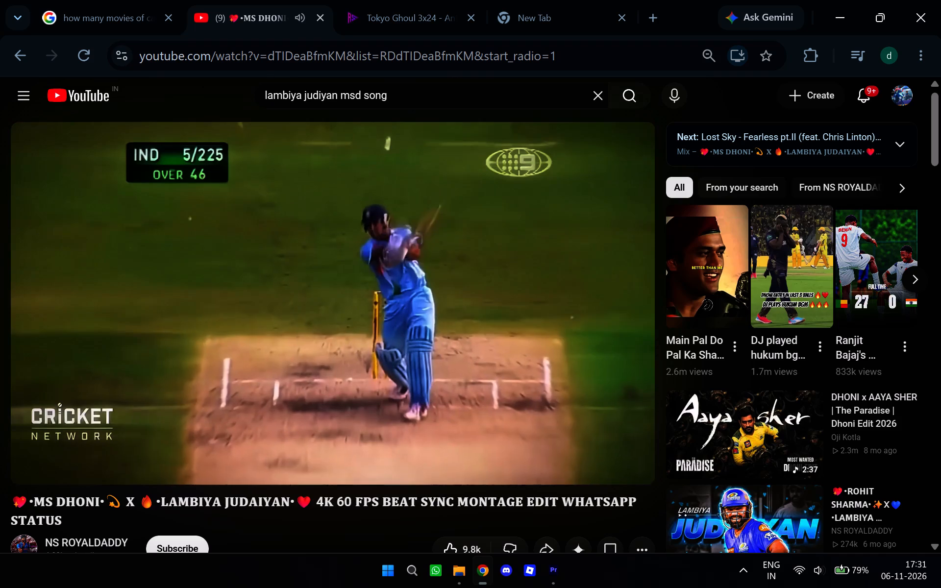
left_click(627, 465)
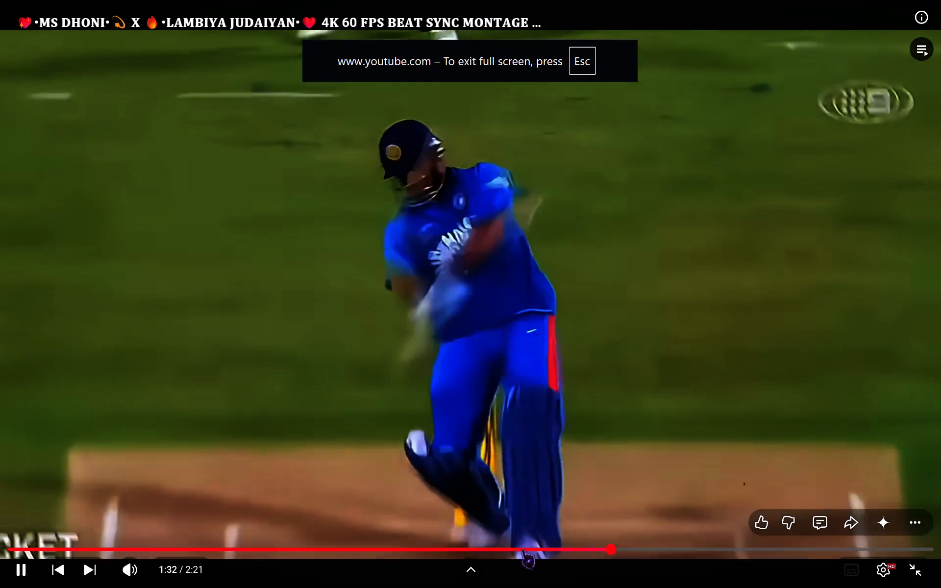
left_click(506, 553)
left_click(502, 546)
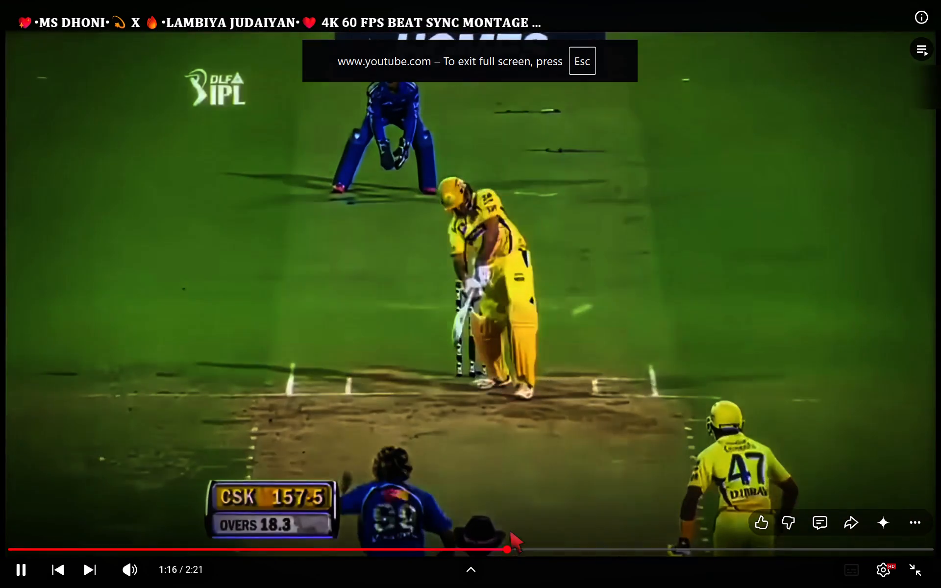
left_click(509, 465)
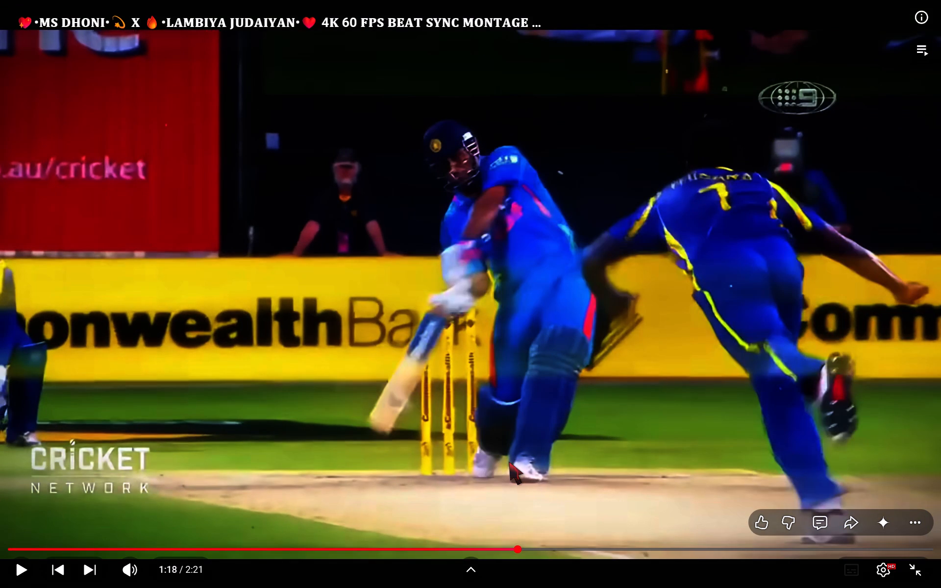
Zoom the YouTube page out until the title and player controls shrink clear of the video picture.
scroll(509, 462, "down", 3, "ctrl")
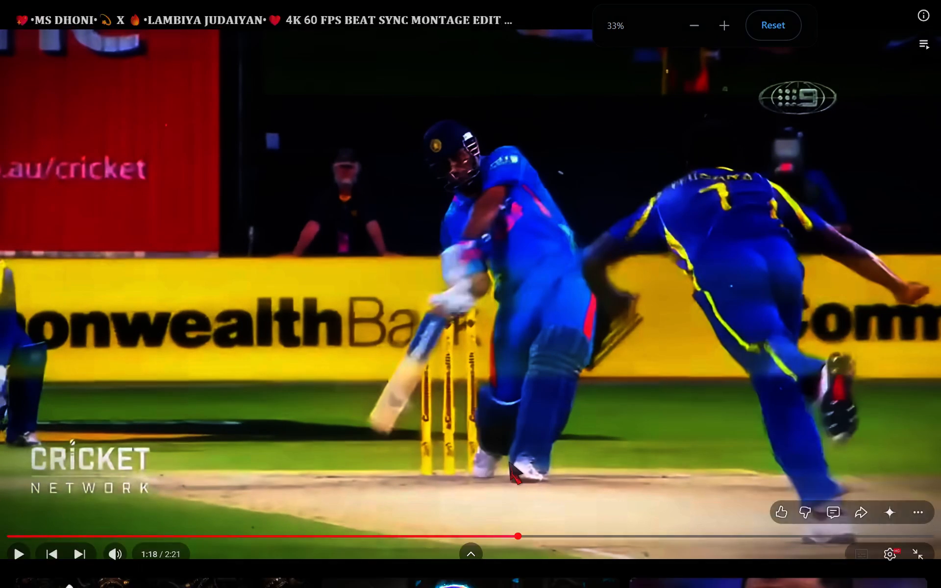
scroll(516, 301, "up", 1)
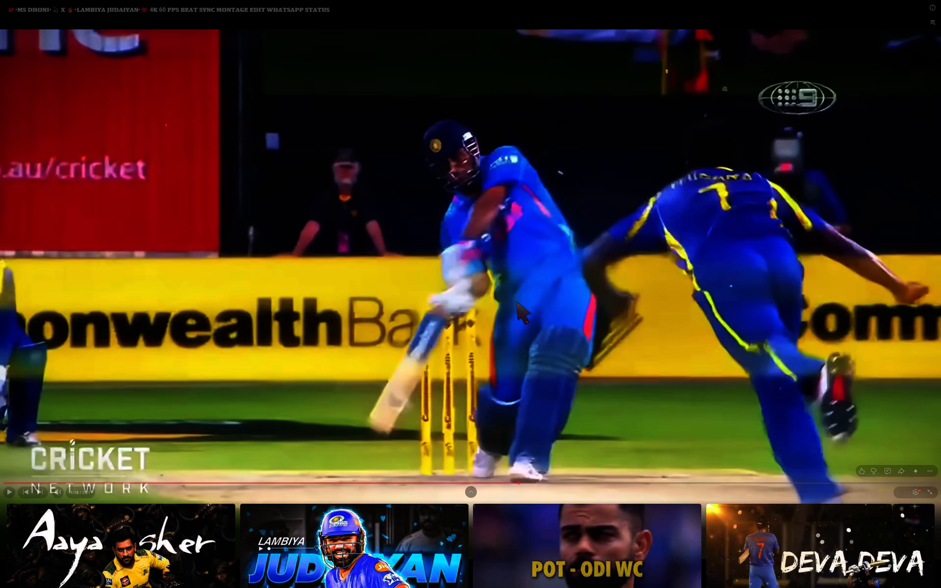
scroll(515, 300, "up", 1)
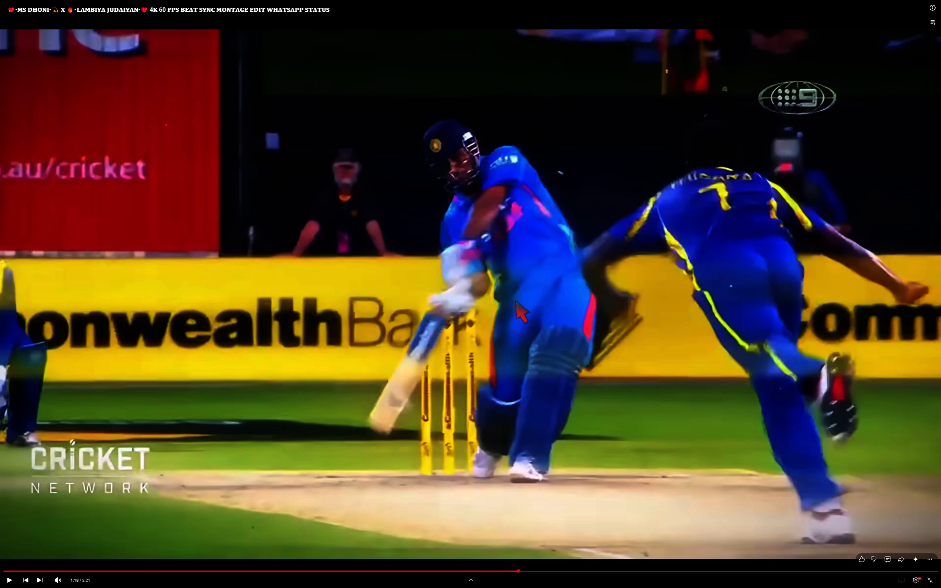
scroll(515, 300, "down", 4, "ctrl")
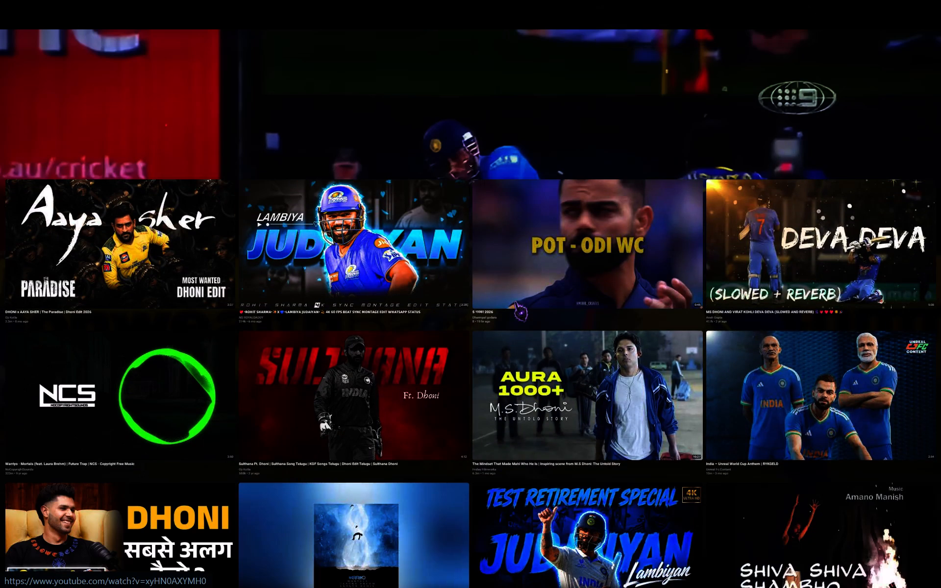
scroll(515, 300, "up", 5)
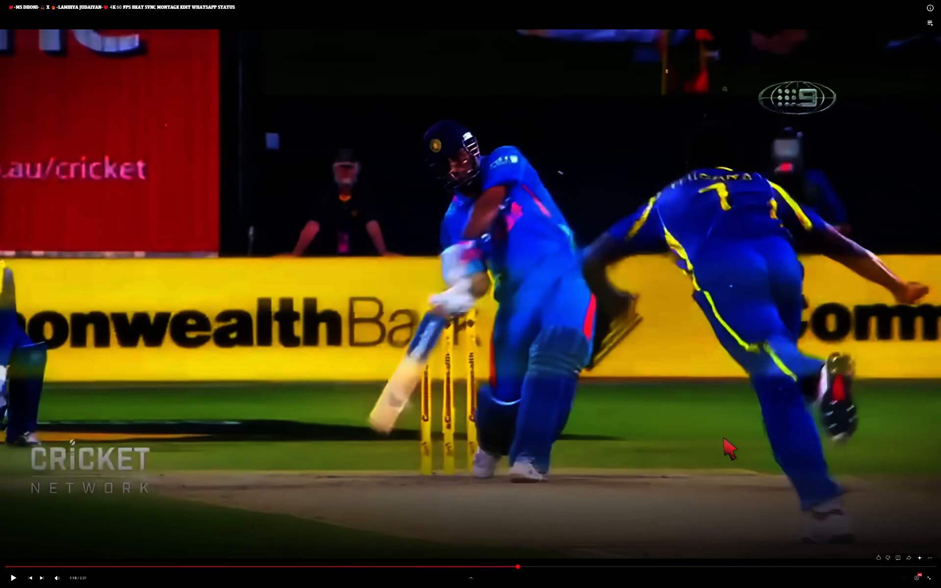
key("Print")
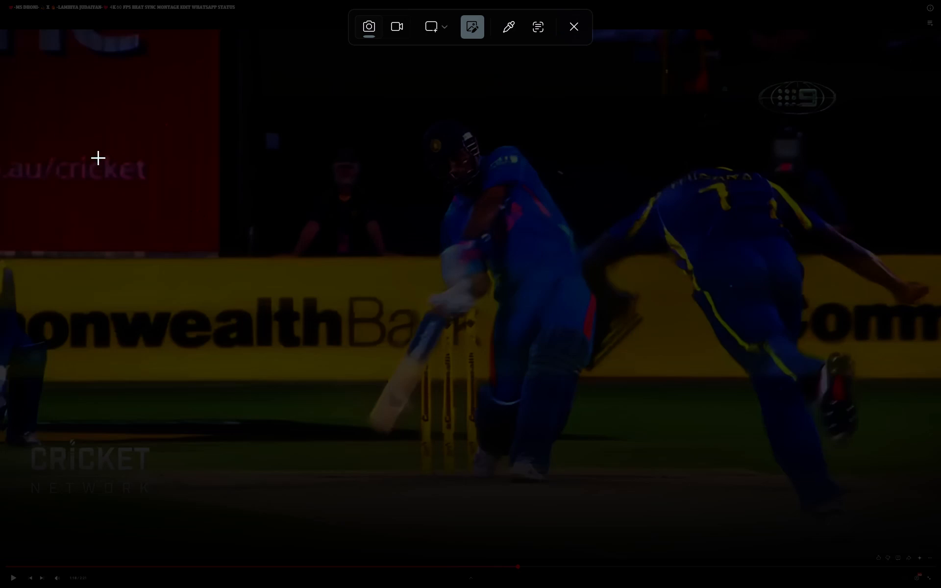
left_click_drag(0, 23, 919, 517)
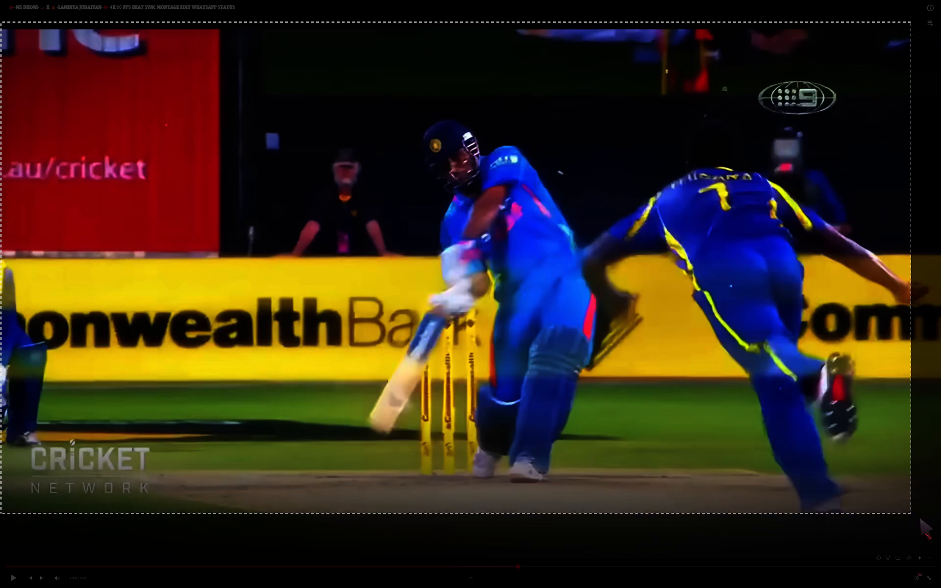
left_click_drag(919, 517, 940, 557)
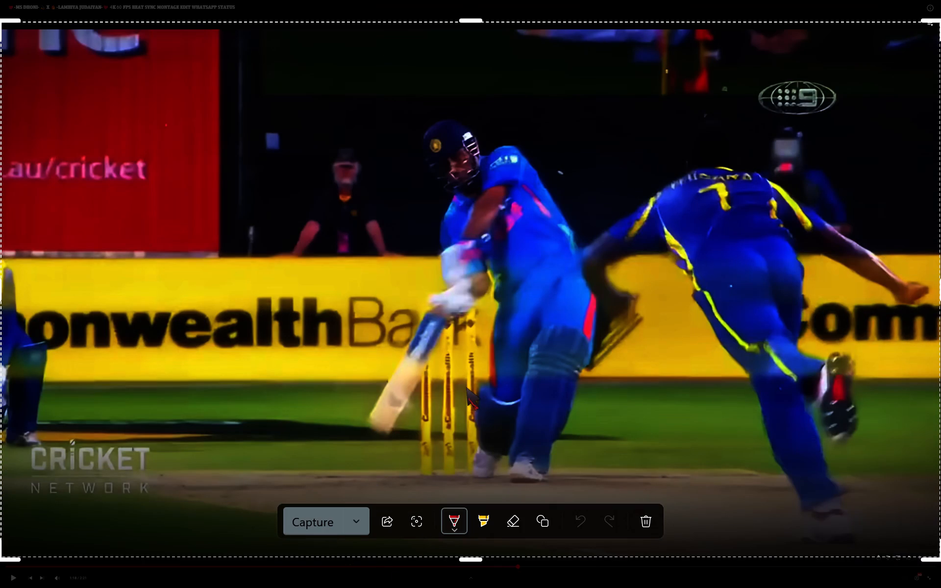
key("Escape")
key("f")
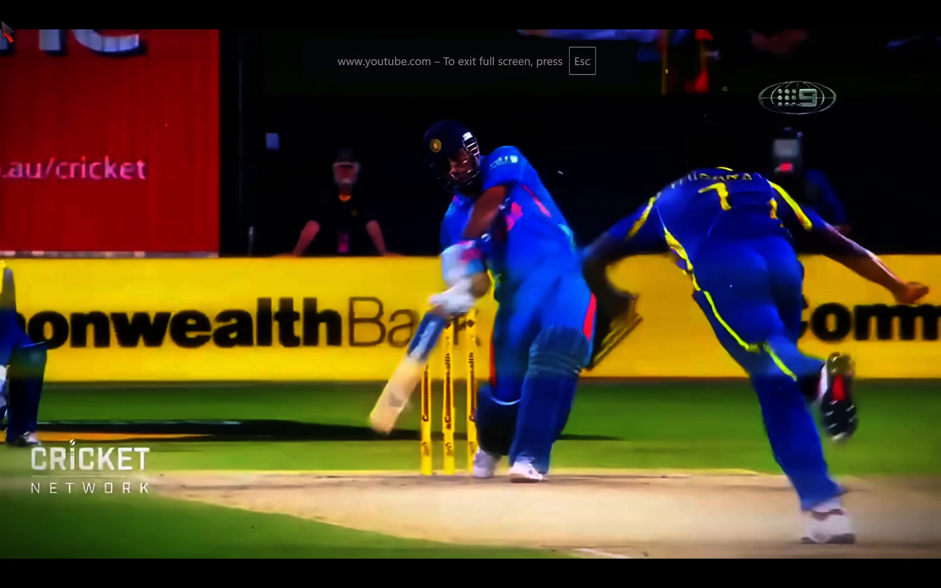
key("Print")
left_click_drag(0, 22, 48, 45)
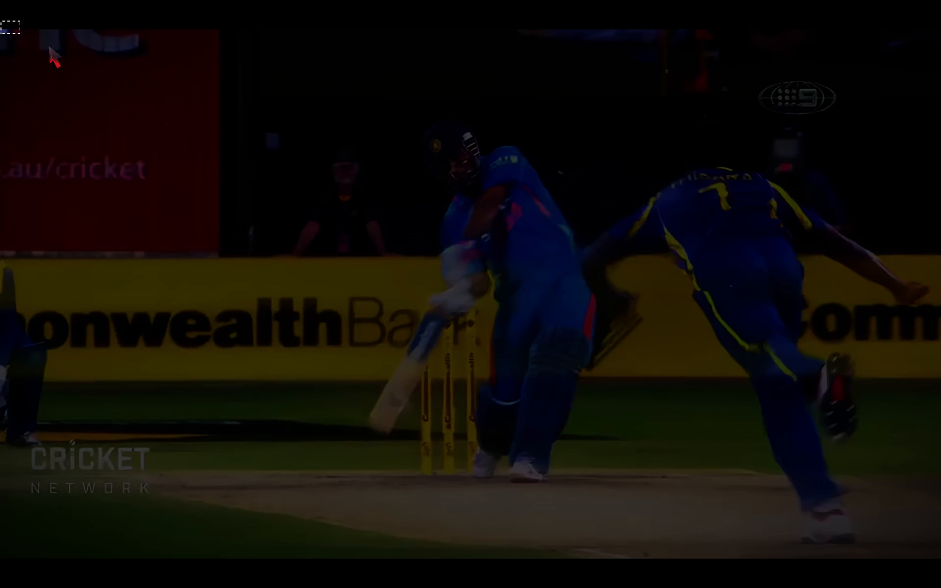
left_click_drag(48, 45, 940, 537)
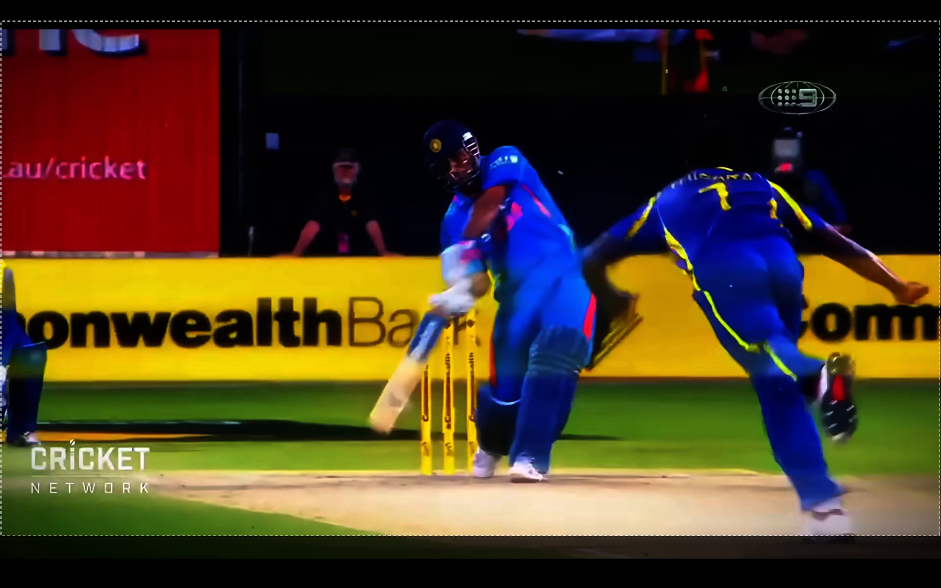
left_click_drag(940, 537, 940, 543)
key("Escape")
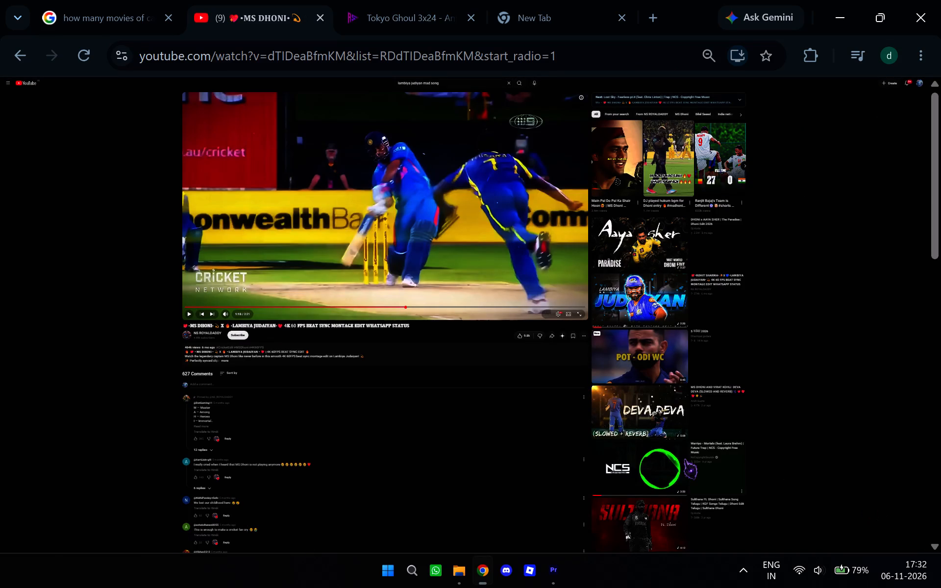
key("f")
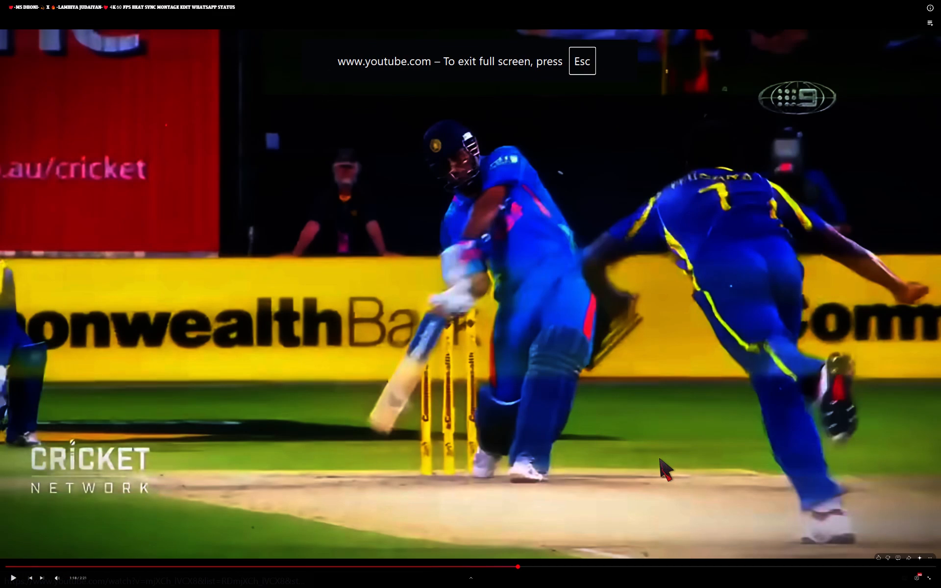
Screen-record the full-width video picture with Snipping Tool while it plays from 1:18 for about 34 seconds, and close the recorder window.
key("Print")
left_click(398, 36)
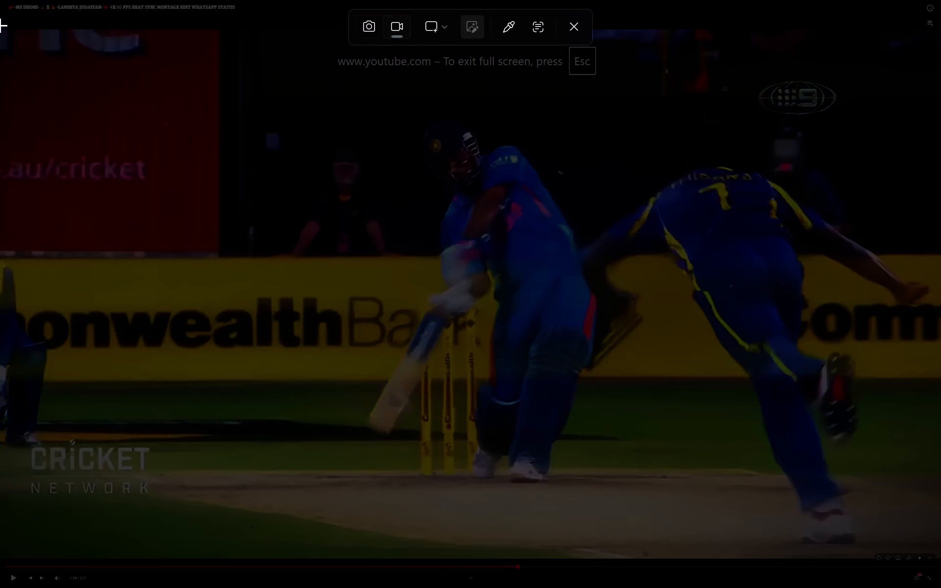
left_click_drag(0, 25, 940, 550)
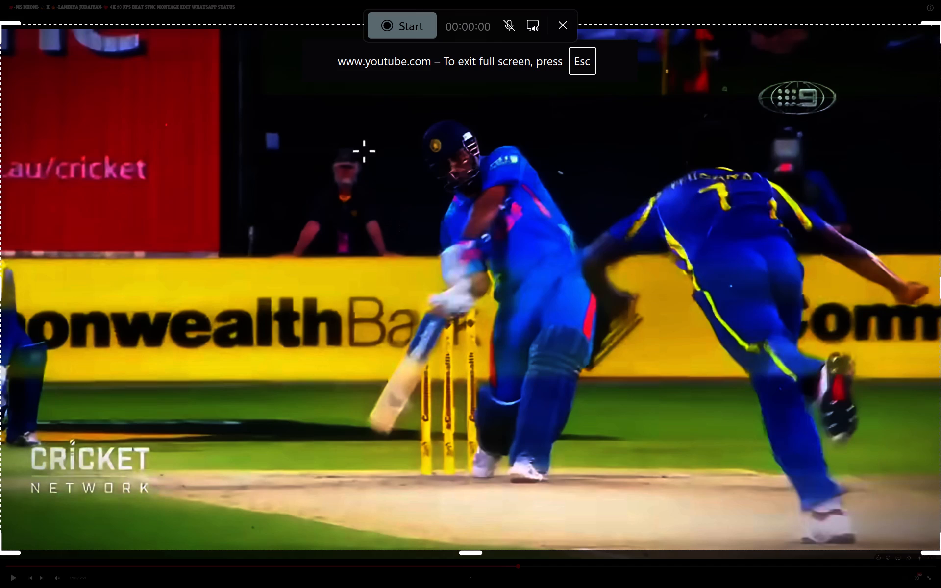
left_click(407, 21)
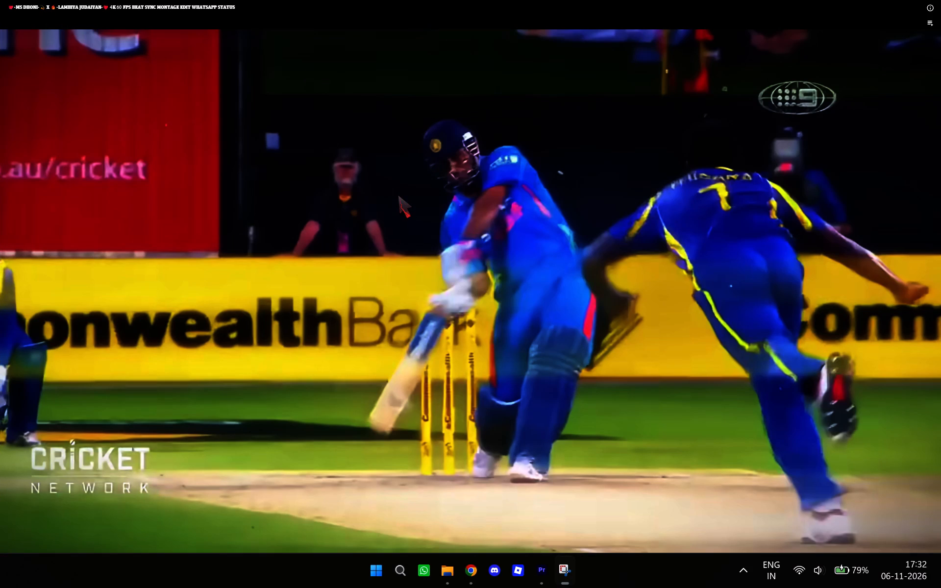
left_click(398, 195)
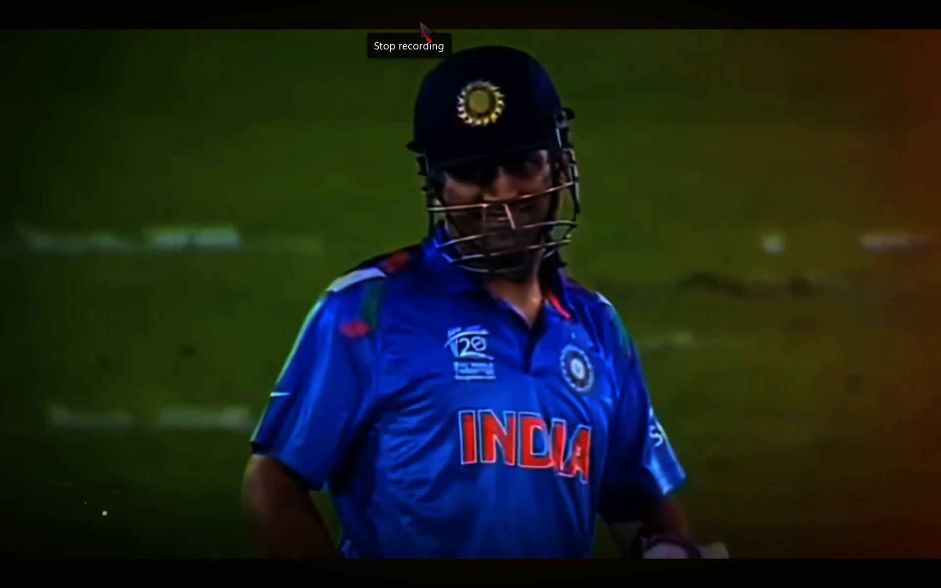
left_click(420, 21)
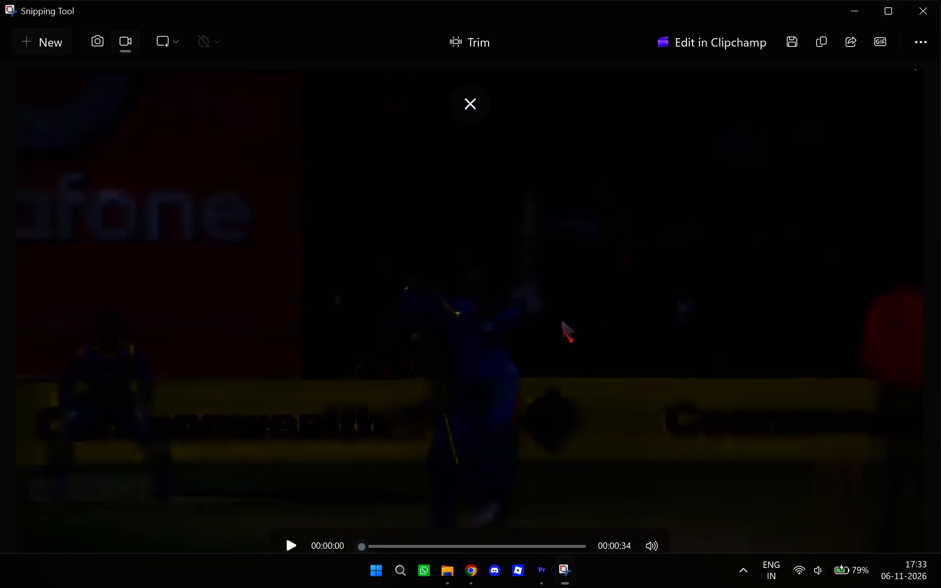
key("Escape")
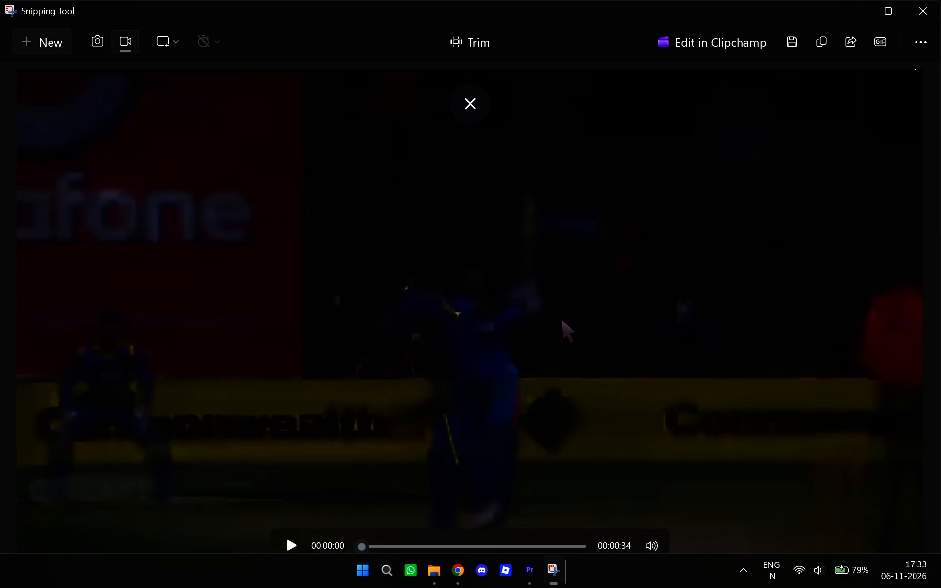
left_click(927, 0)
left_click(920, 21)
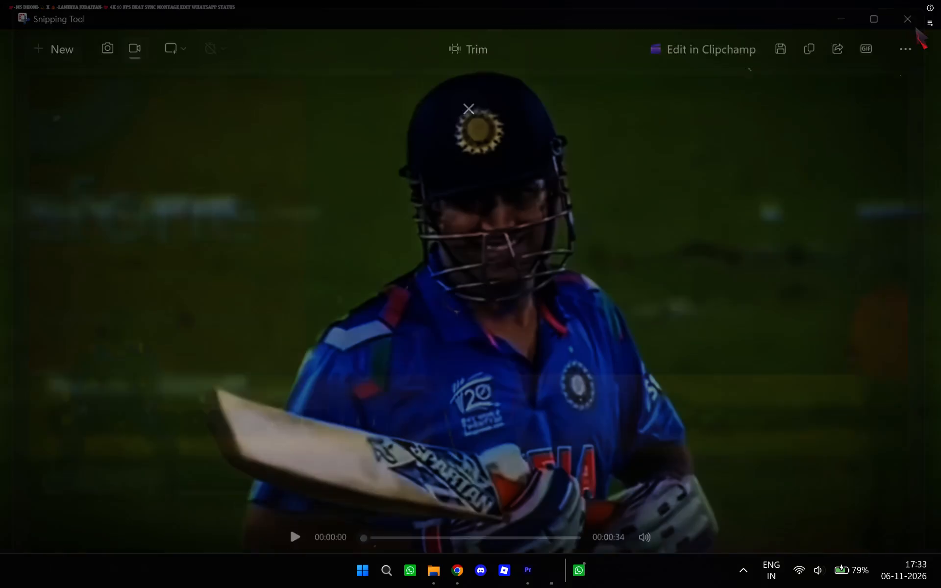
Pause the YouTube video out of full screen and switch back to the msd project in Adobe Premiere.
left_click(570, 258)
key("Escape")
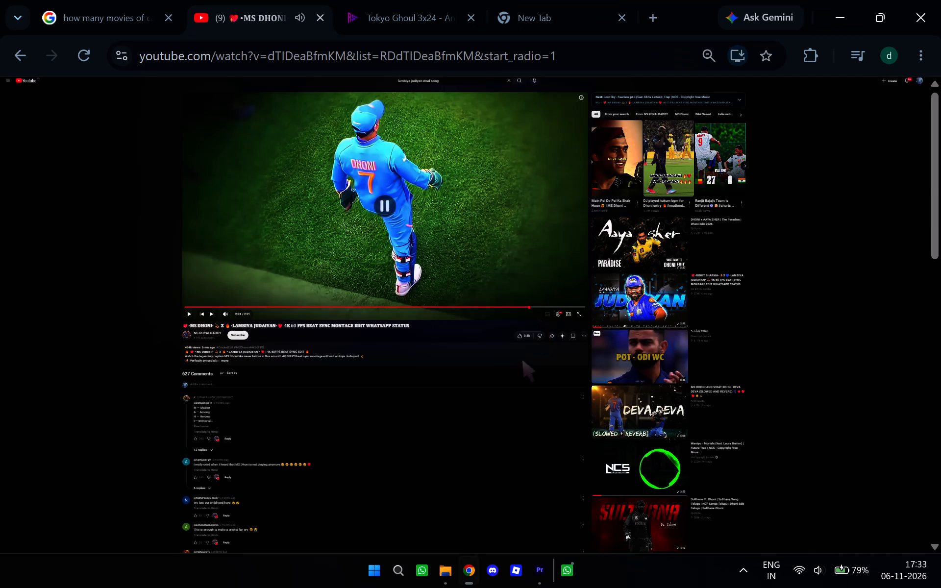
left_click(463, 580)
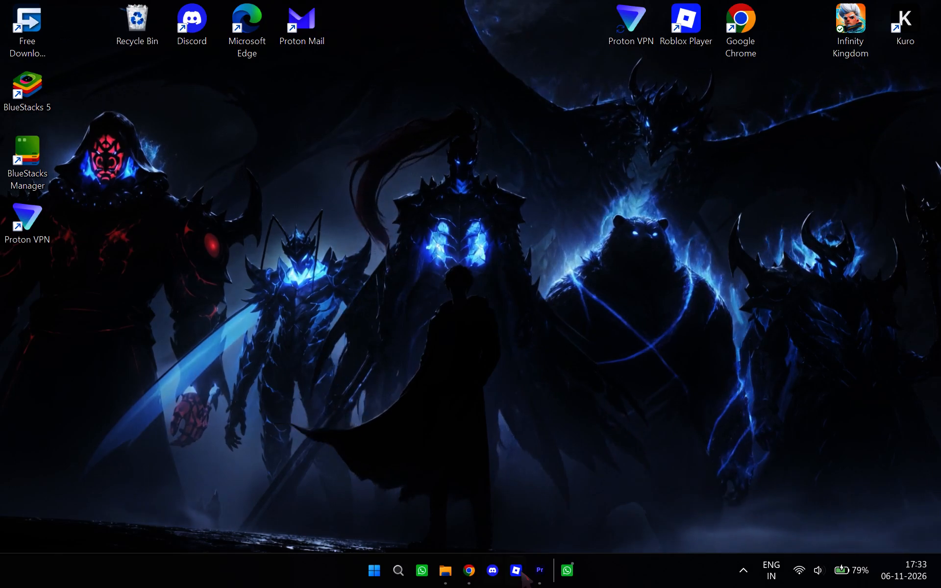
left_click(536, 575)
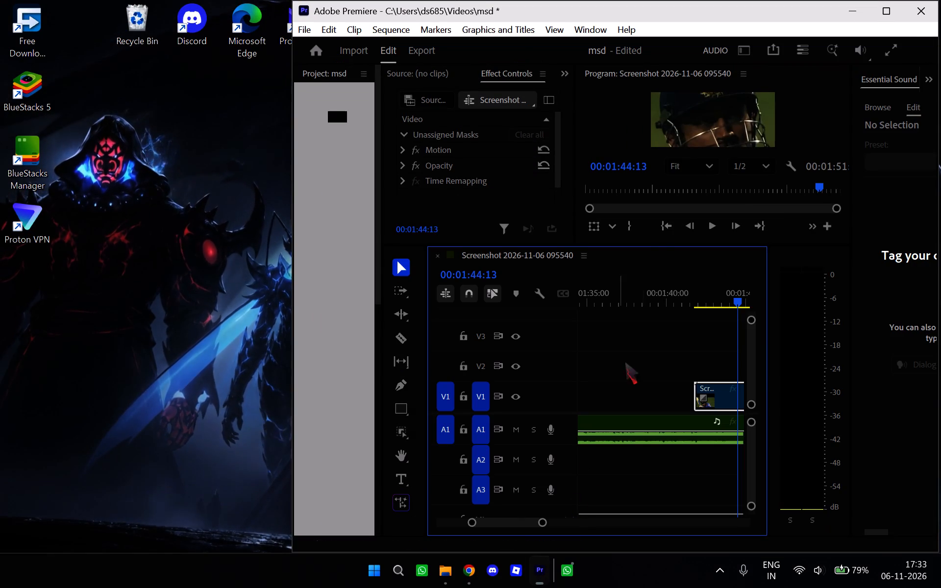
Open the Screen Recordings folder in File Explorer and locate the newest recording for the V1 gap after about 00:01:16.
left_click(444, 572)
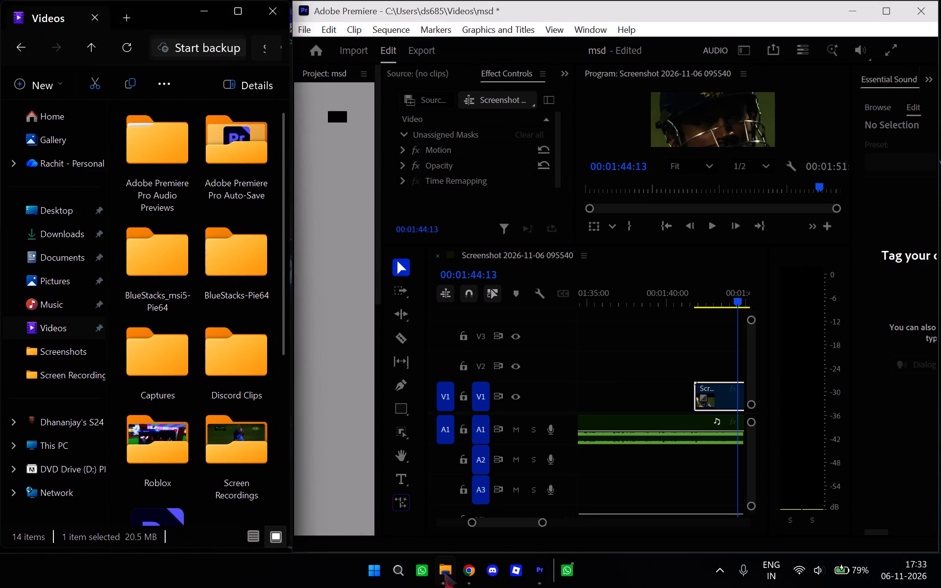
scroll(618, 325, "up", 10)
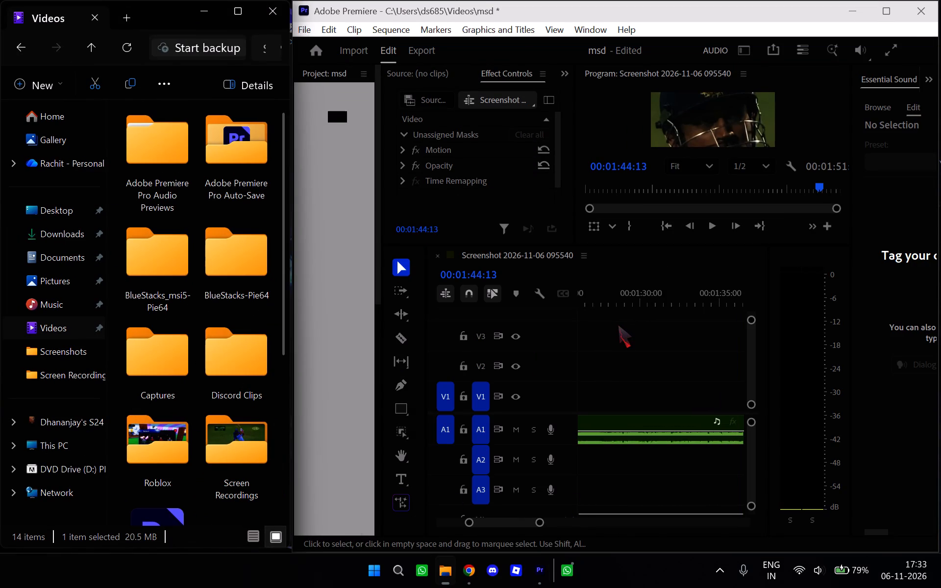
scroll(618, 325, "up", 6)
scroll(618, 328, "down", 2)
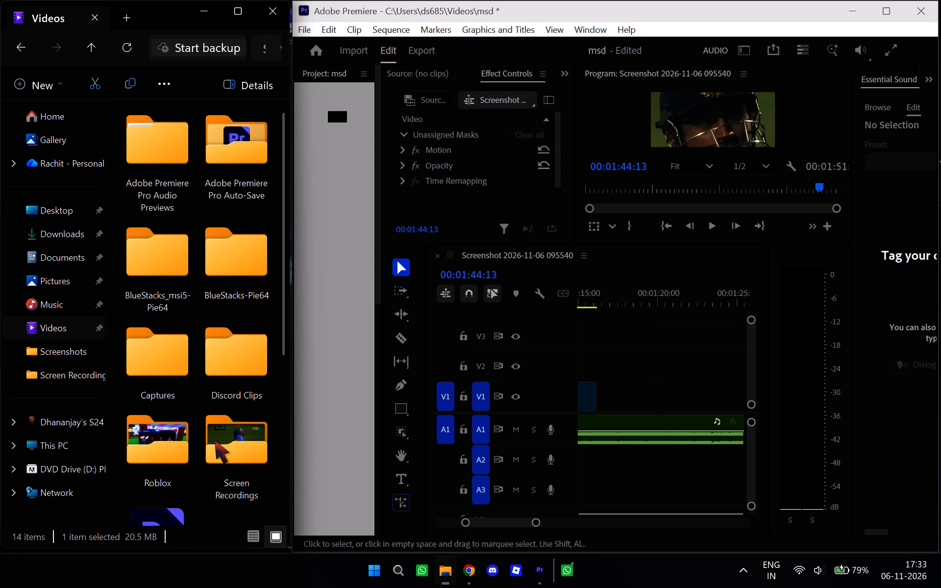
left_click(237, 470)
left_click(245, 457)
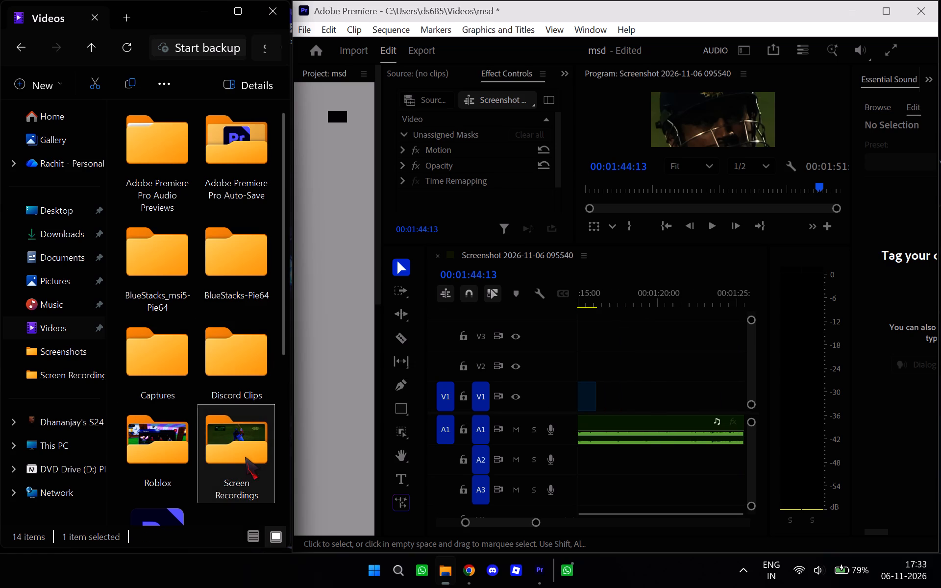
double_click(239, 442)
scroll(226, 416, "down", 10)
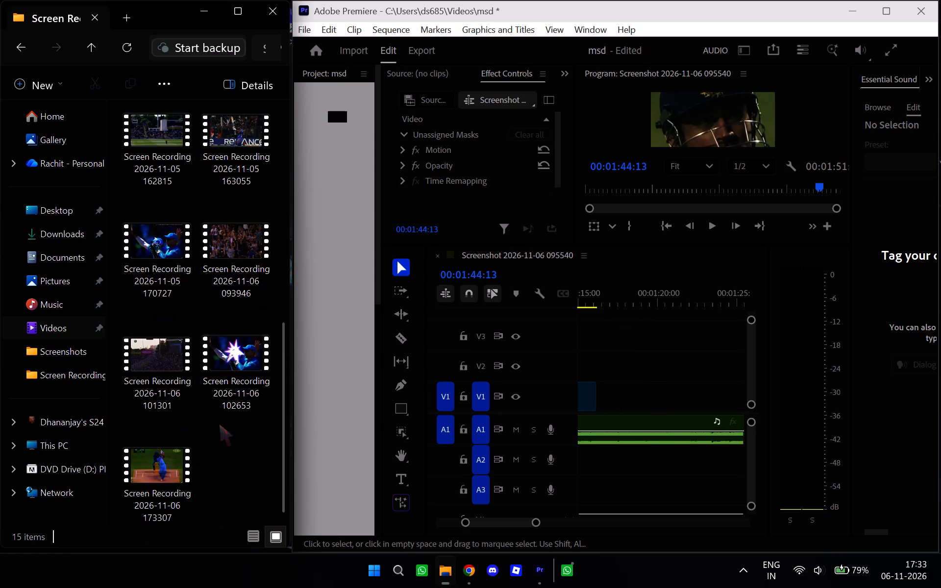
left_click_drag(155, 471, 590, 380)
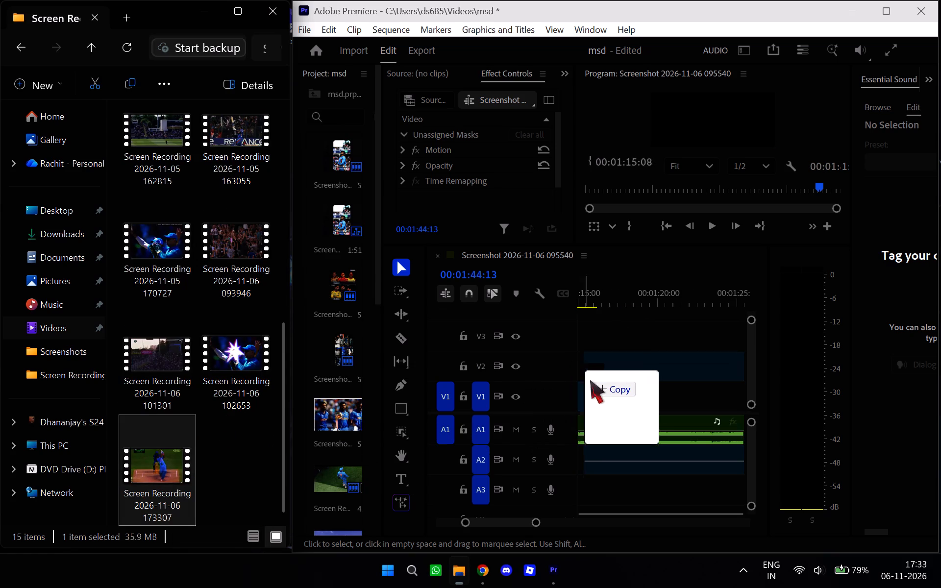
left_click_drag(590, 380, 596, 393)
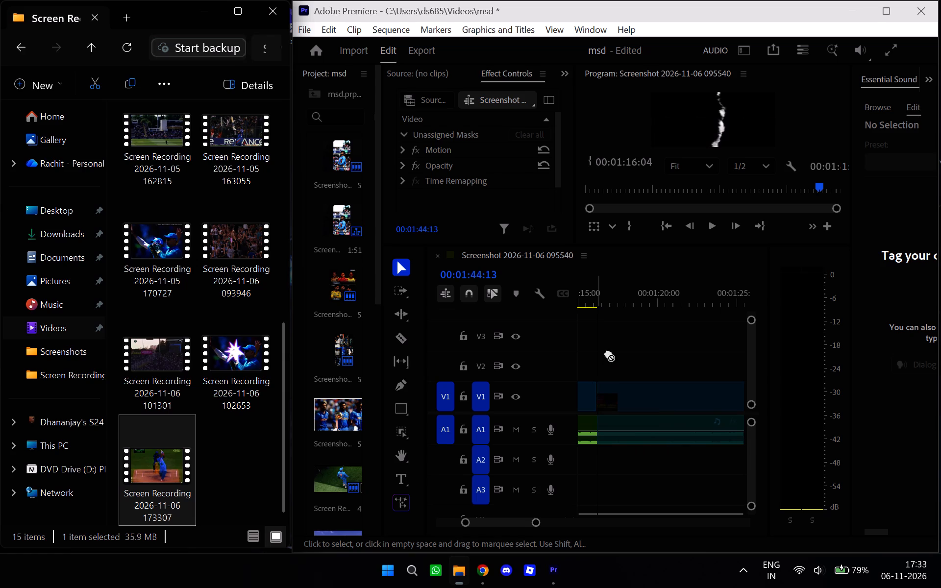
Play the sequence from about 00:01:15 into the new recording until about 00:01:20, and return the playhead to 00:01:15:15.
scroll(608, 353, "down", 18)
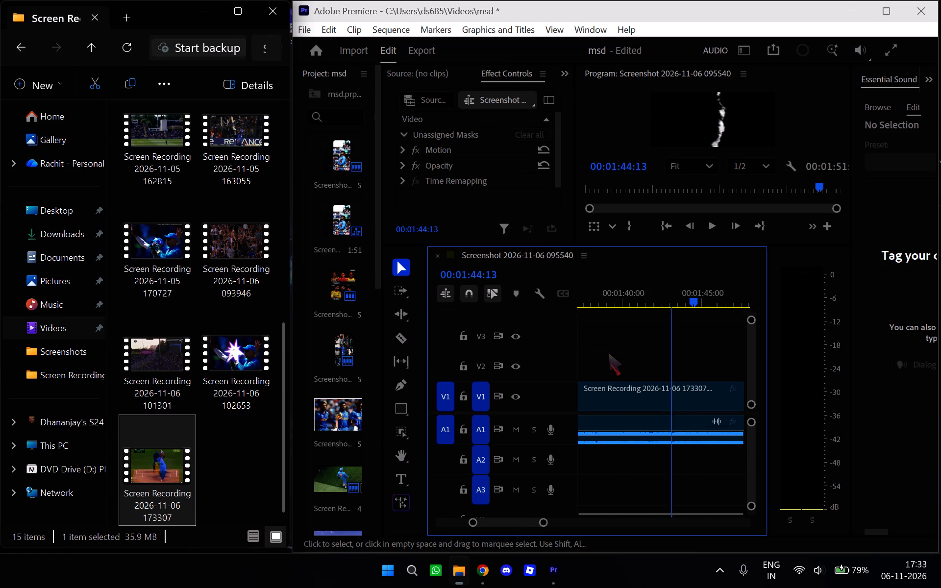
scroll(608, 353, "down", 6)
scroll(608, 353, "up", 20)
scroll(608, 353, "up", 1)
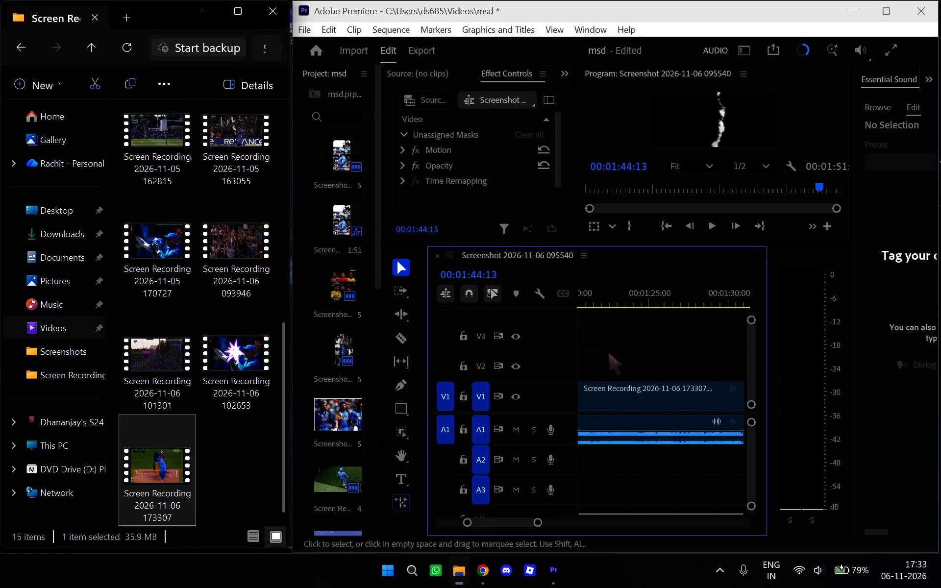
scroll(608, 353, "up", 8)
scroll(608, 353, "down", 4)
left_click(604, 300)
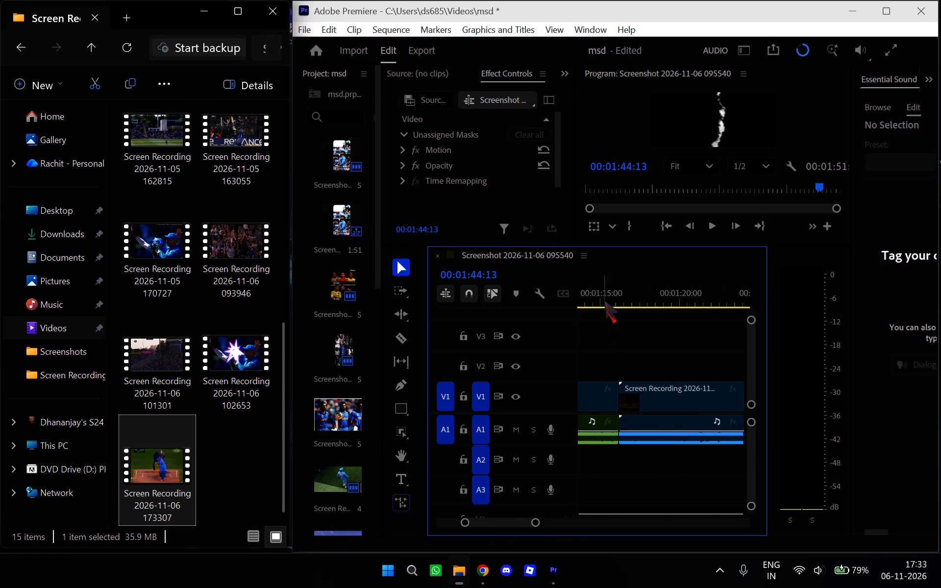
left_click(712, 222)
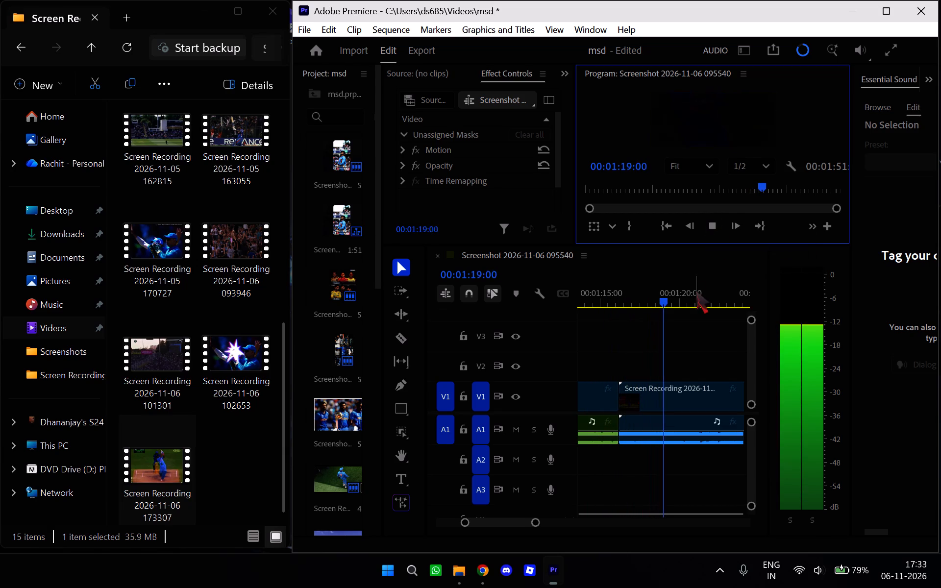
left_click(710, 222)
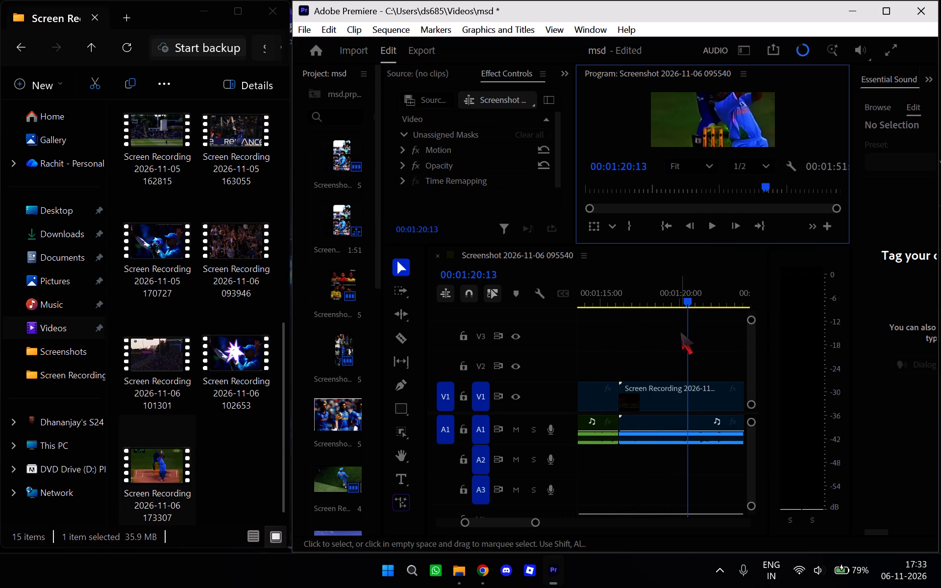
left_click_drag(691, 299, 612, 307)
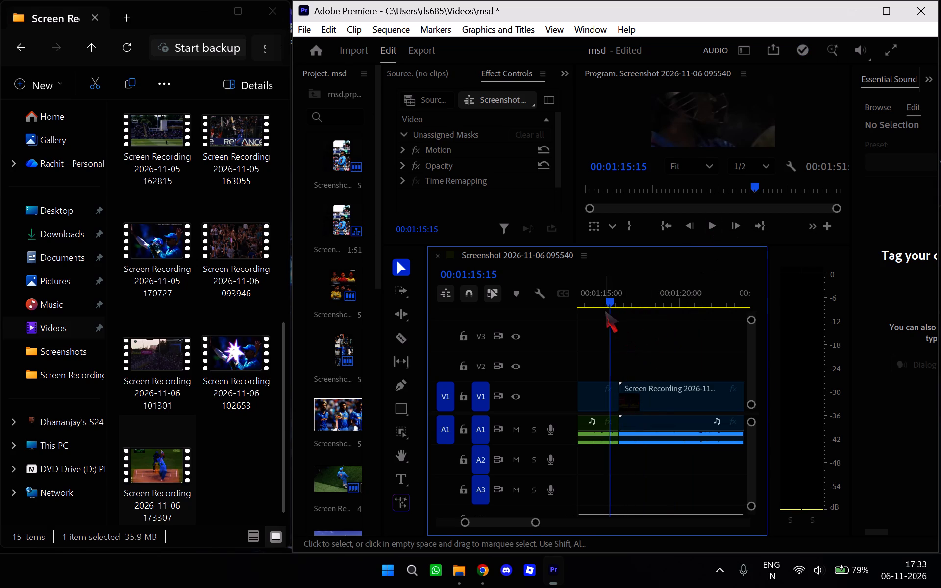
left_click_drag(610, 307, 579, 313)
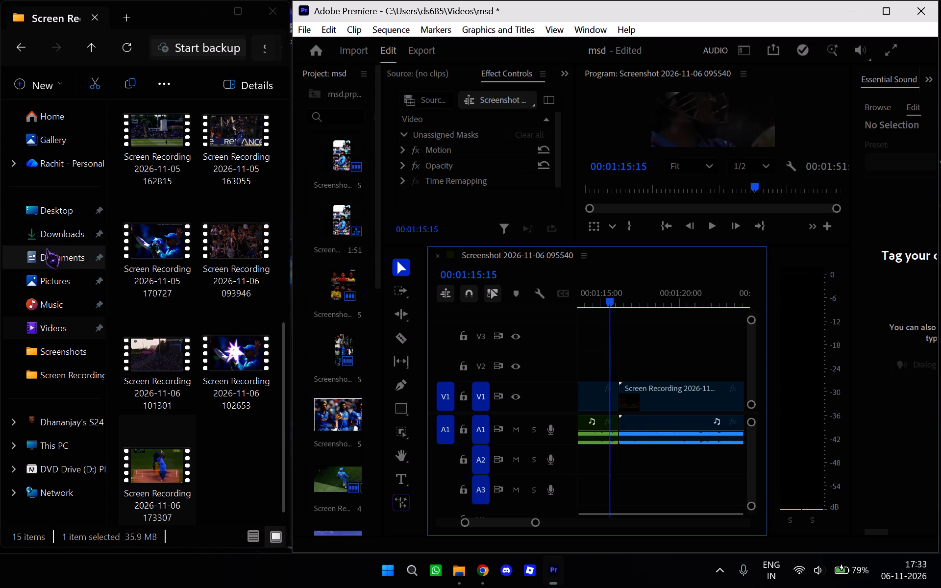
Open the Videos folder in File Explorer and locate the Sequence 01 audio file.
left_click(59, 231)
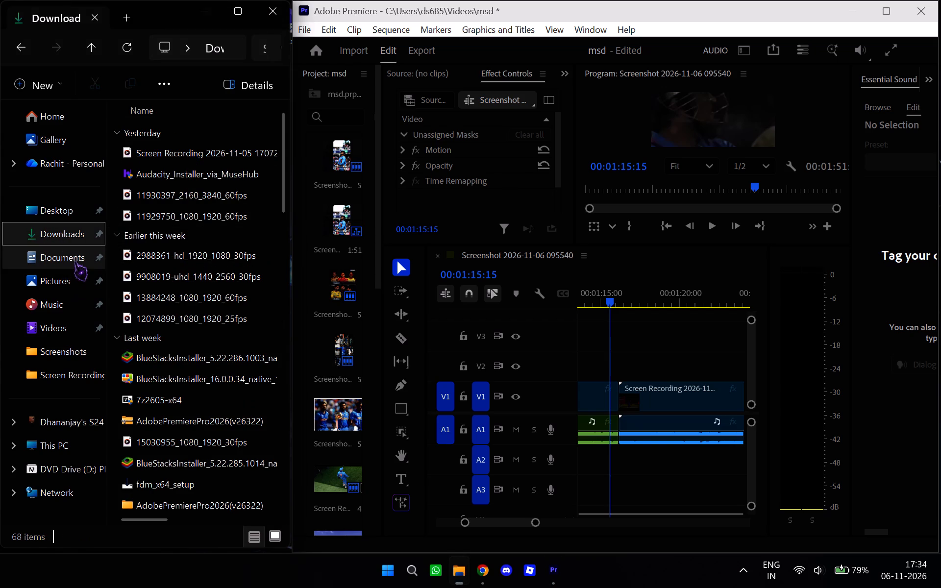
left_click(68, 331)
scroll(160, 288, "down", 6)
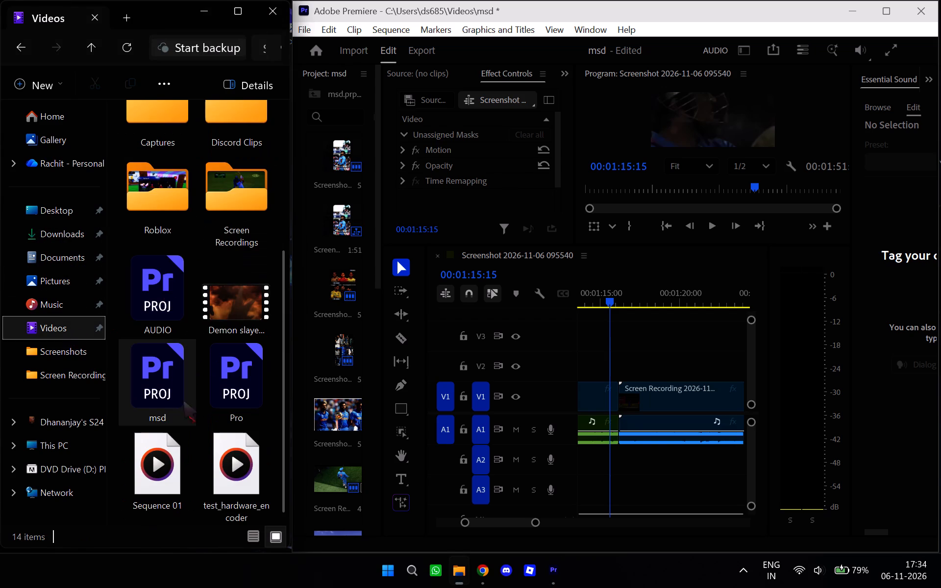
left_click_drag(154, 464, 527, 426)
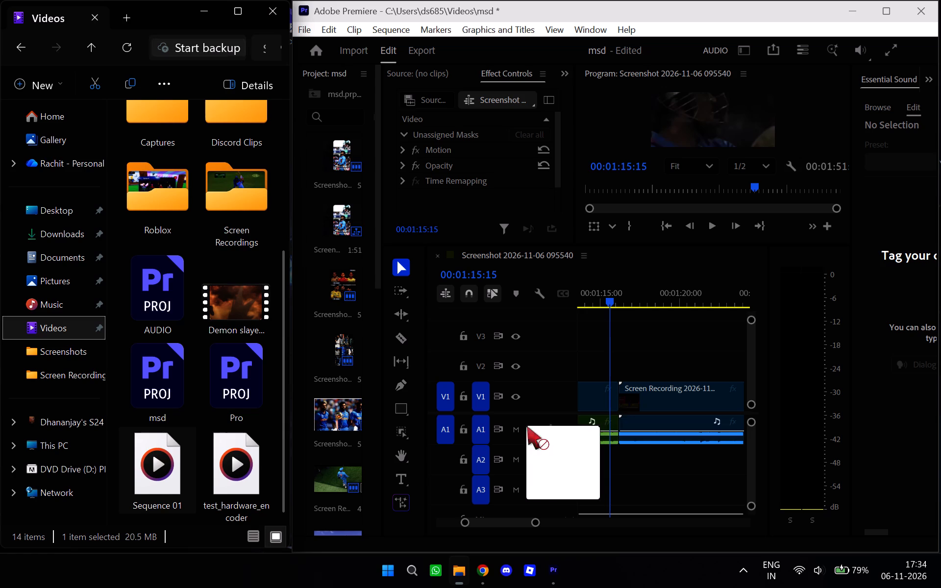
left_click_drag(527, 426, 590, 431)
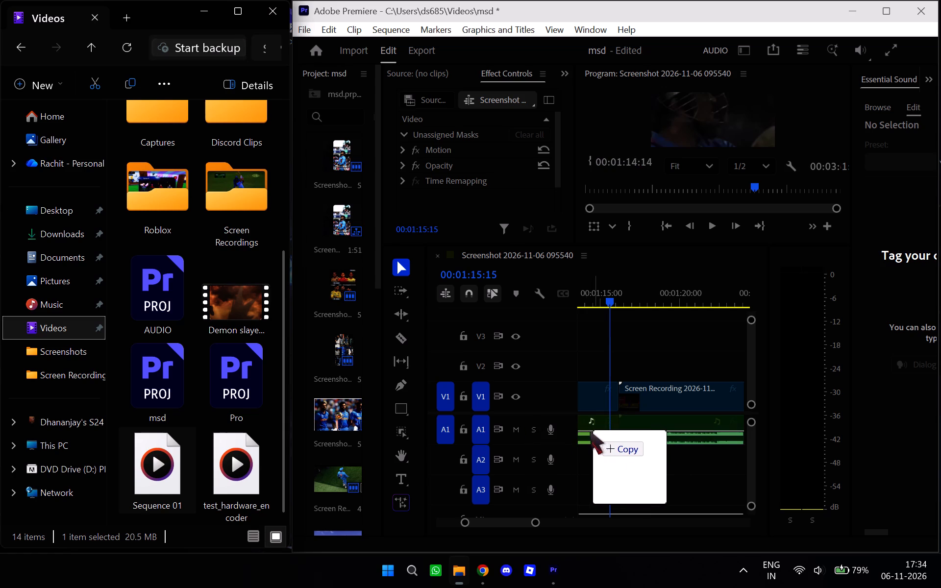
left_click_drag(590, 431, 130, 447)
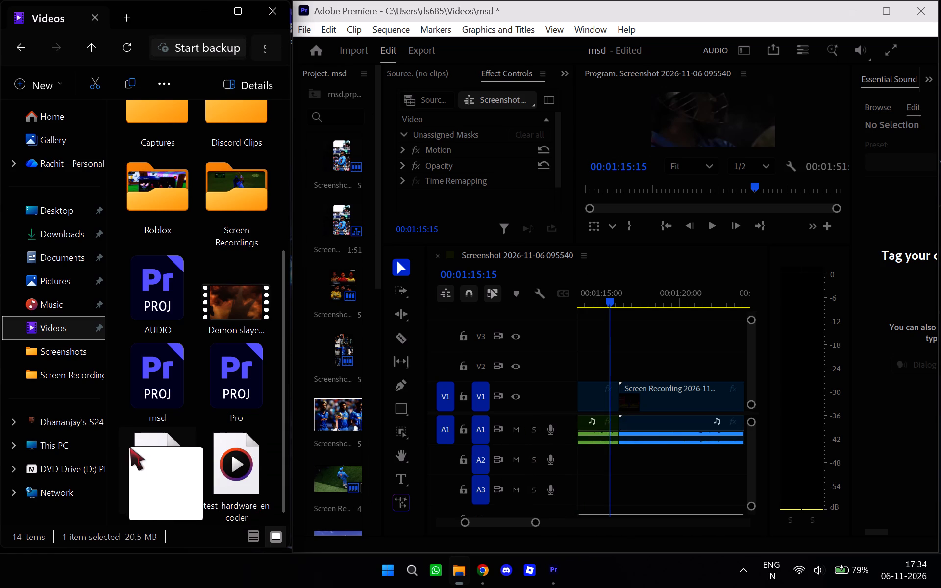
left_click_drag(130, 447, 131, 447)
Place the Sequence 01 audio file on A1 at the very start of the sequence, overwriting the audio on that track.
scroll(727, 496, "down", 6)
scroll(713, 488, "up", 20)
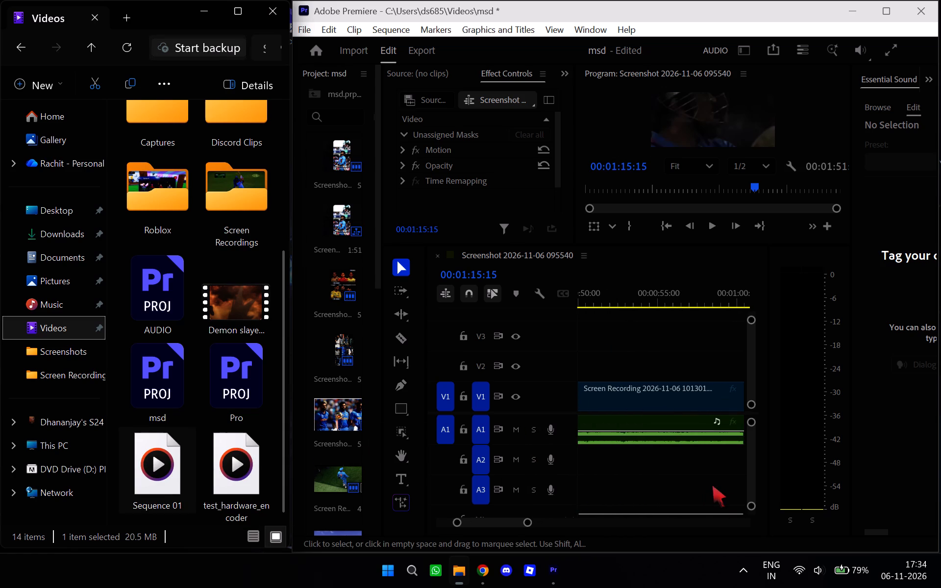
scroll(712, 485, "up", 20)
scroll(712, 485, "up", 20)
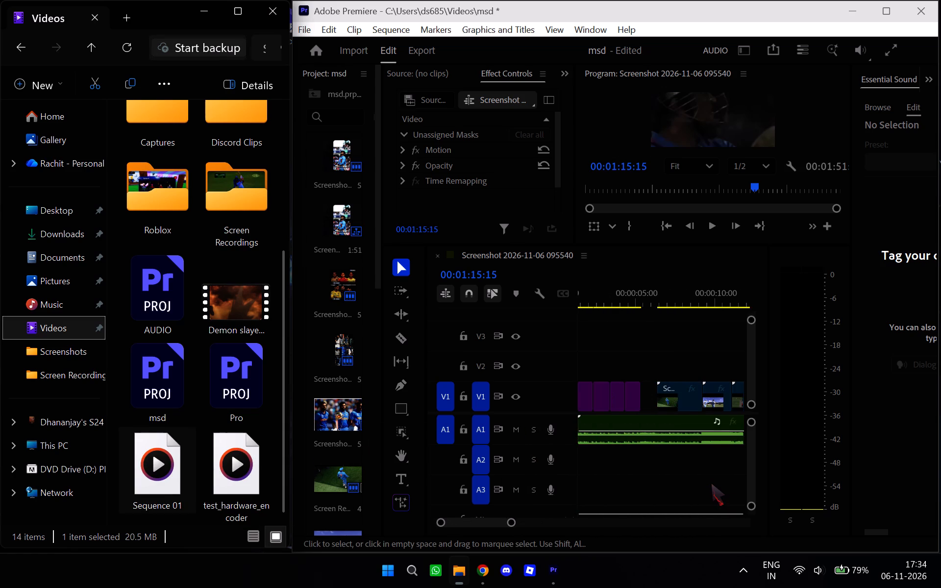
scroll(711, 483, "up", 8)
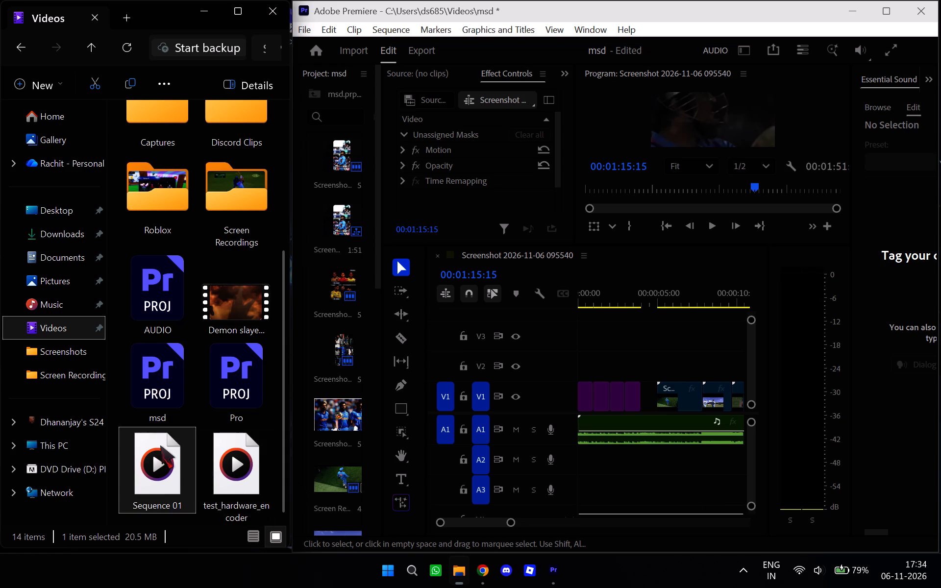
left_click_drag(158, 450, 607, 473)
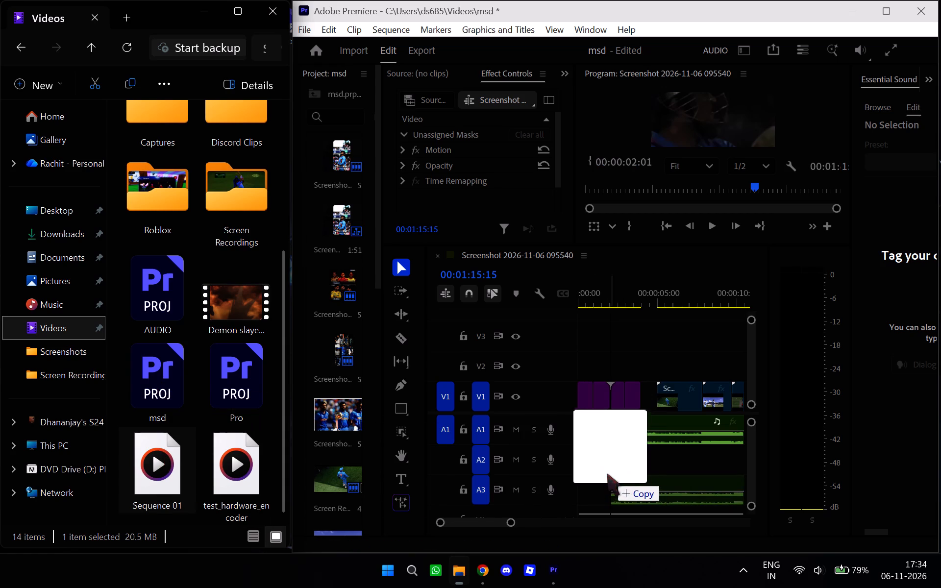
left_click_drag(607, 473, 575, 441)
Check the V1 and A1 clips along the whole timeline and play the sequence from 00:00:00:00.
scroll(678, 484, "down", 14)
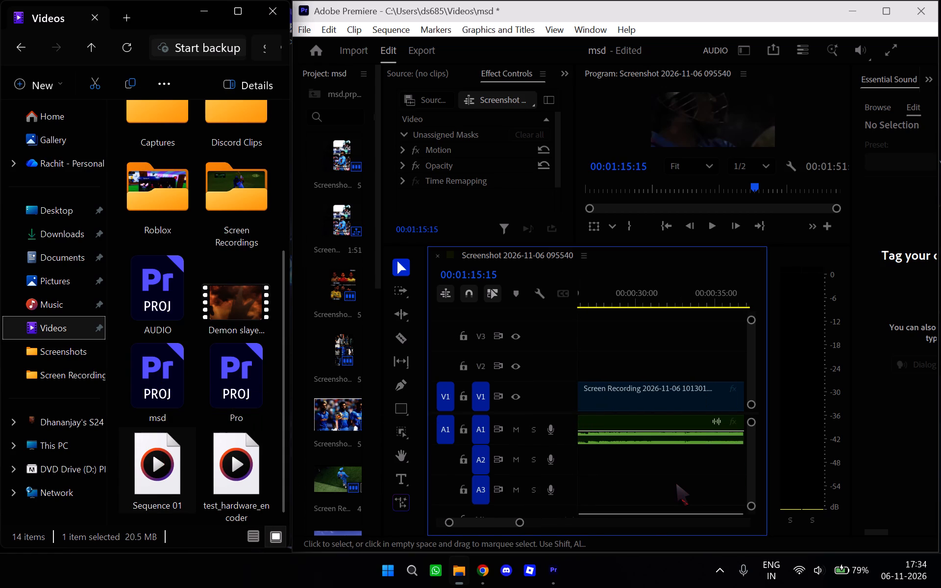
scroll(676, 483, "down", 20)
scroll(676, 483, "down", 11)
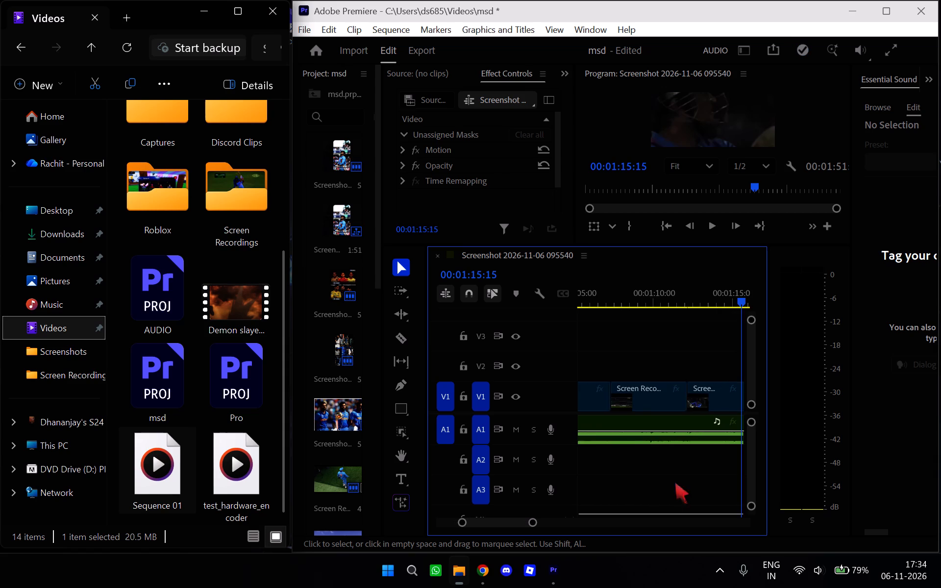
scroll(675, 482, "down", 20)
scroll(675, 482, "down", 11)
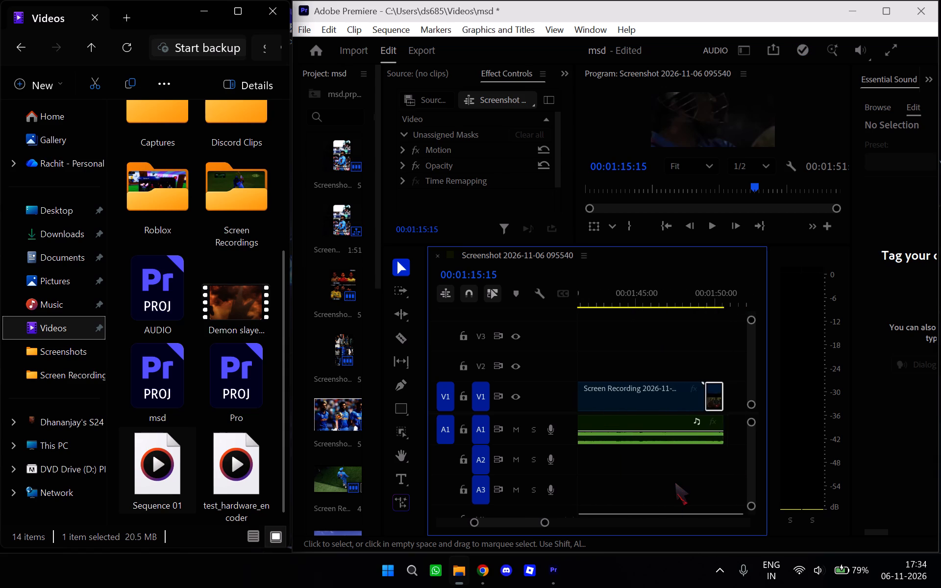
scroll(675, 482, "down", 3)
scroll(675, 482, "up", 20)
scroll(675, 482, "up", 10)
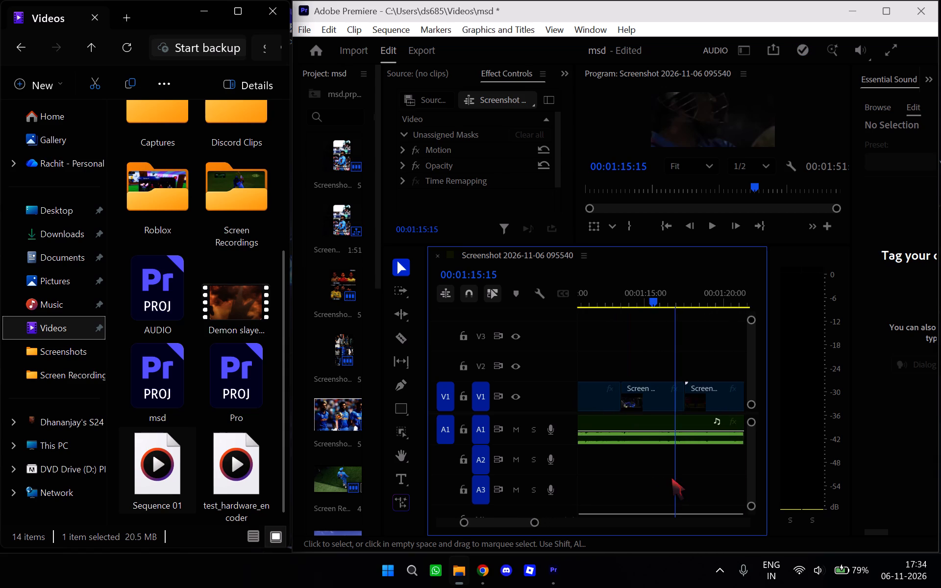
scroll(671, 478, "up", 20)
scroll(671, 478, "up", 20)
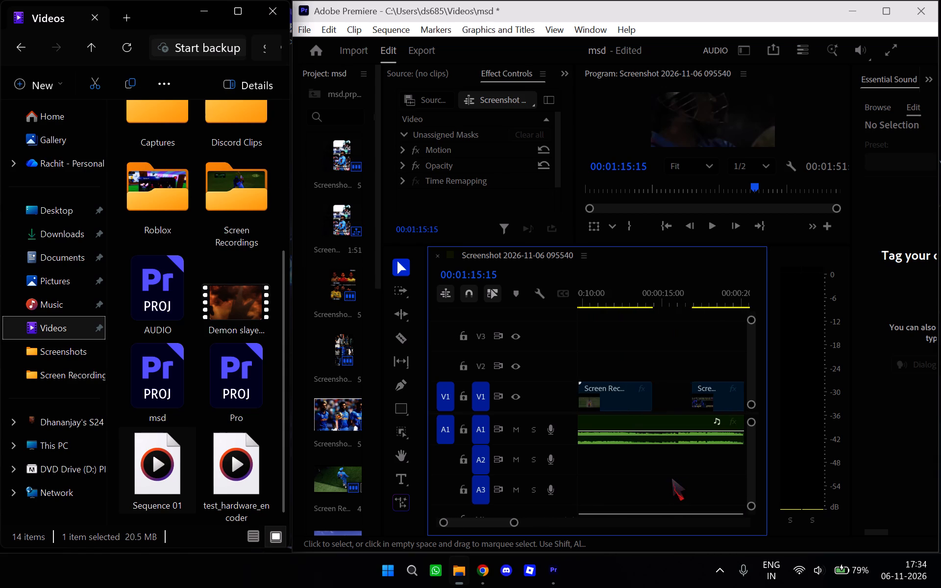
scroll(671, 478, "up", 19)
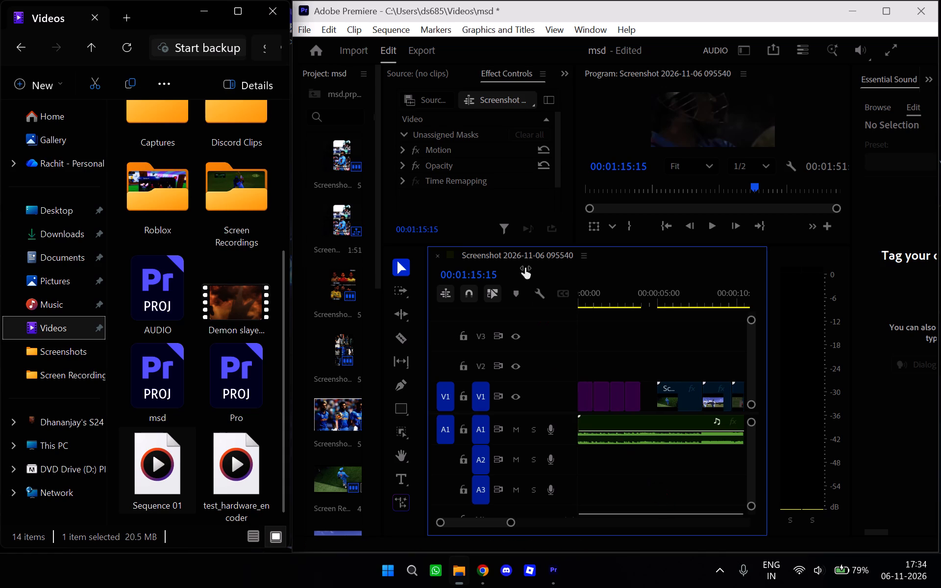
left_click_drag(607, 302, 570, 309)
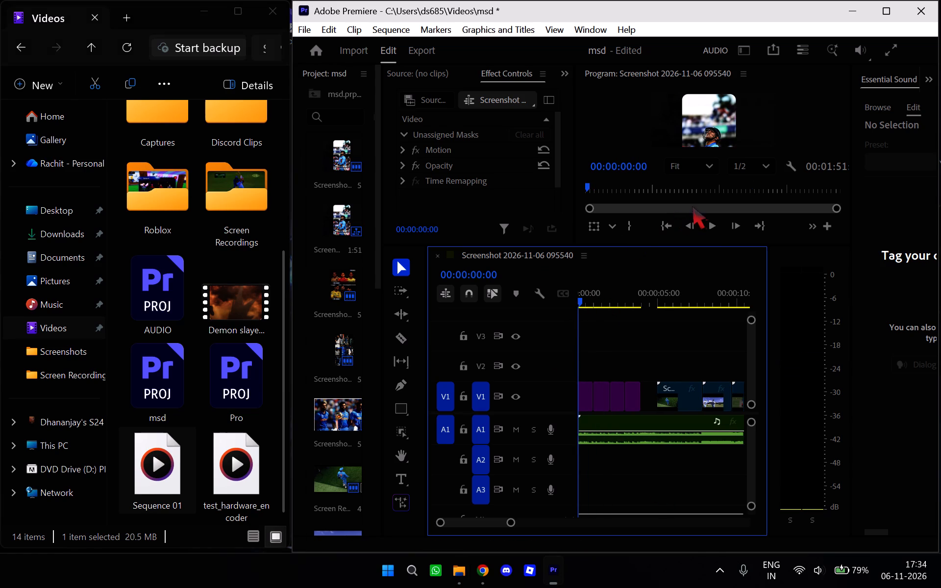
left_click(709, 224)
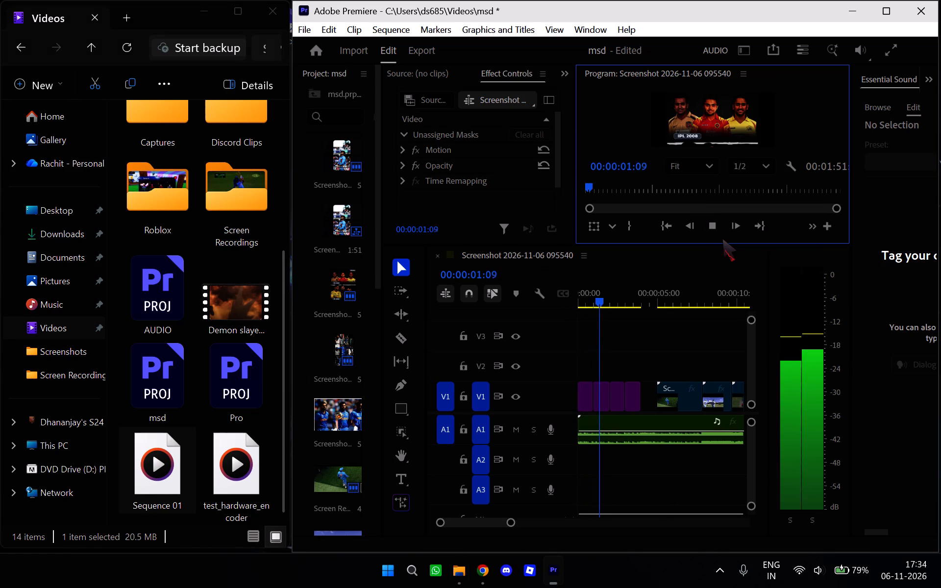
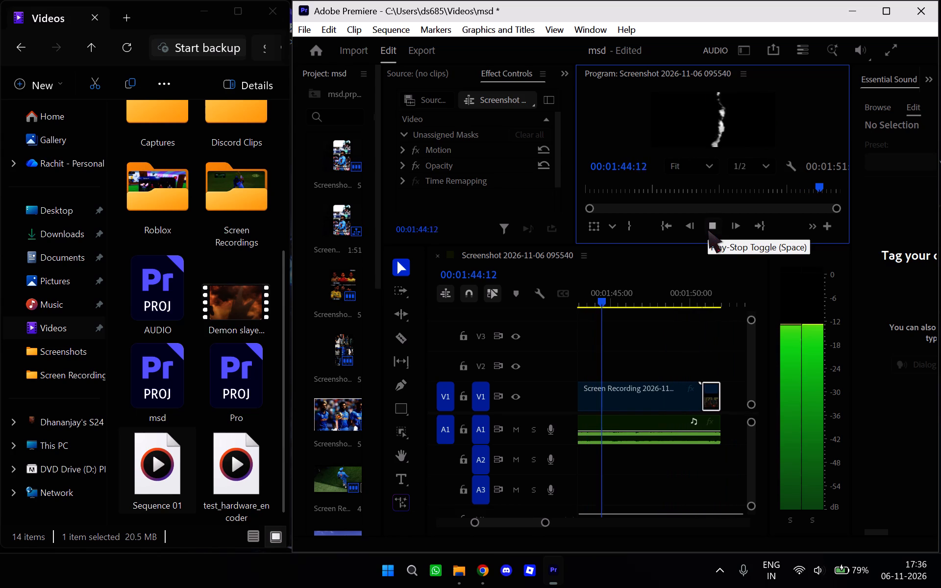
Stop the sequence playback at about 00:01:46, within the screen recording clip near the end of V1.
left_click(708, 230)
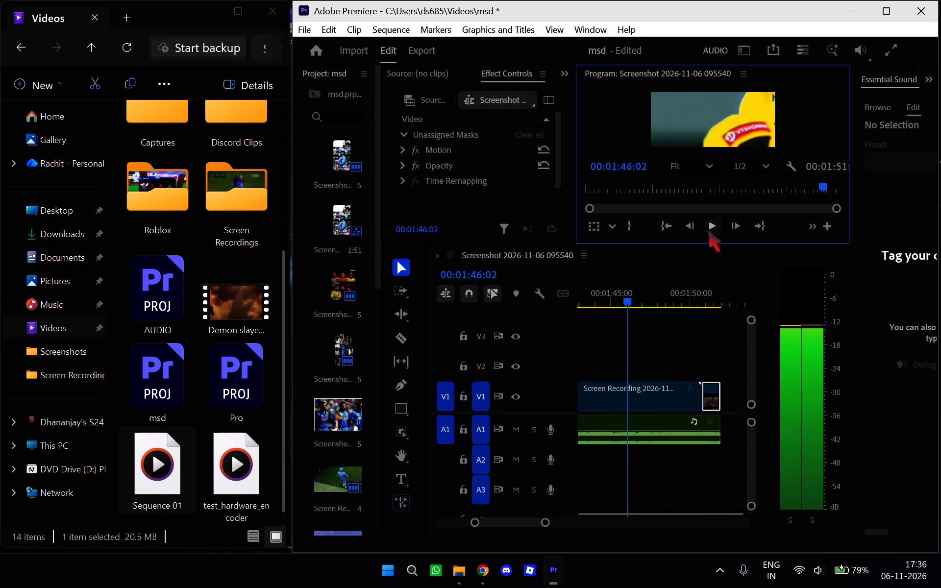
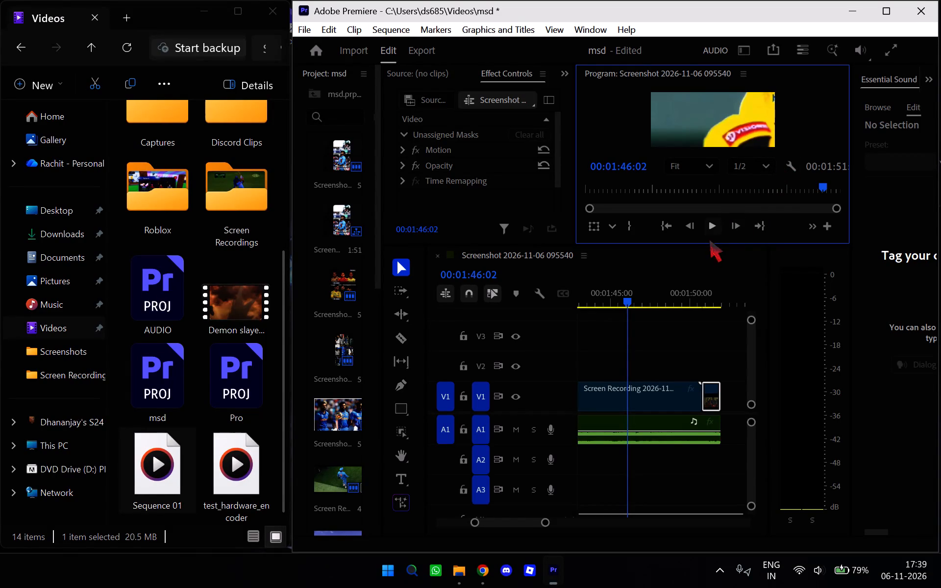
Play the sequence from about 00:01:46 through its end to review the closing clips.
left_click(715, 227)
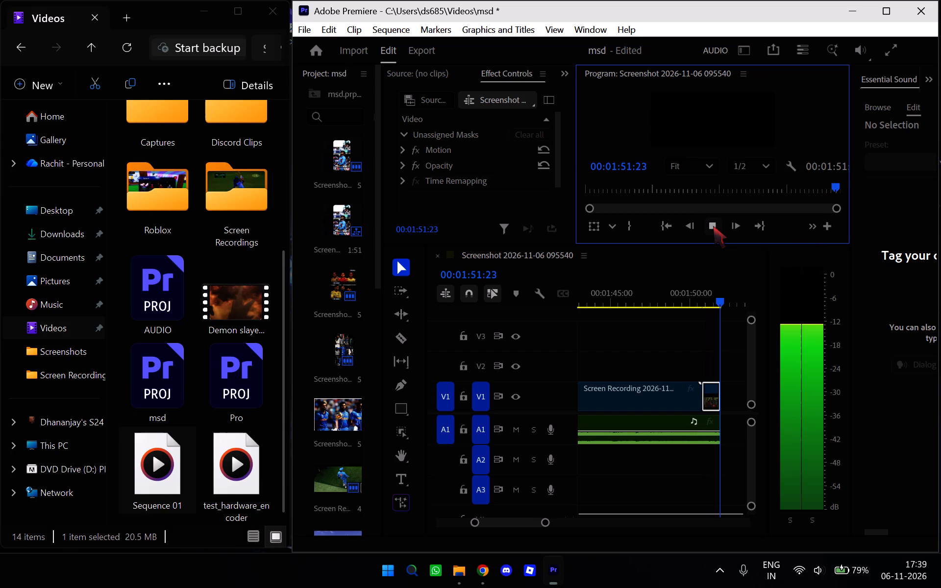
left_click(708, 226)
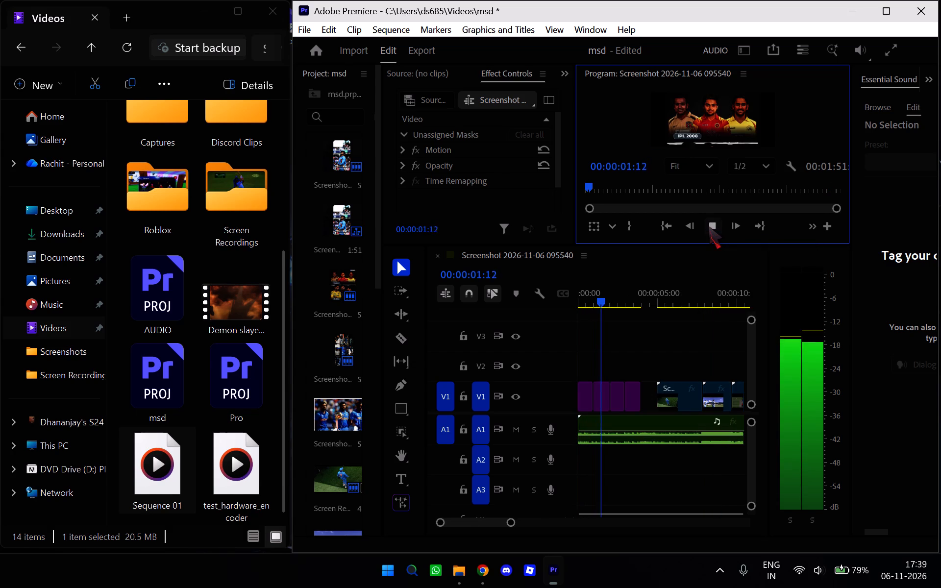
left_click(708, 226)
Cut the short last clip from the end of V1, leaving the soundtrack on A1 in place.
scroll(702, 324, "down", 17)
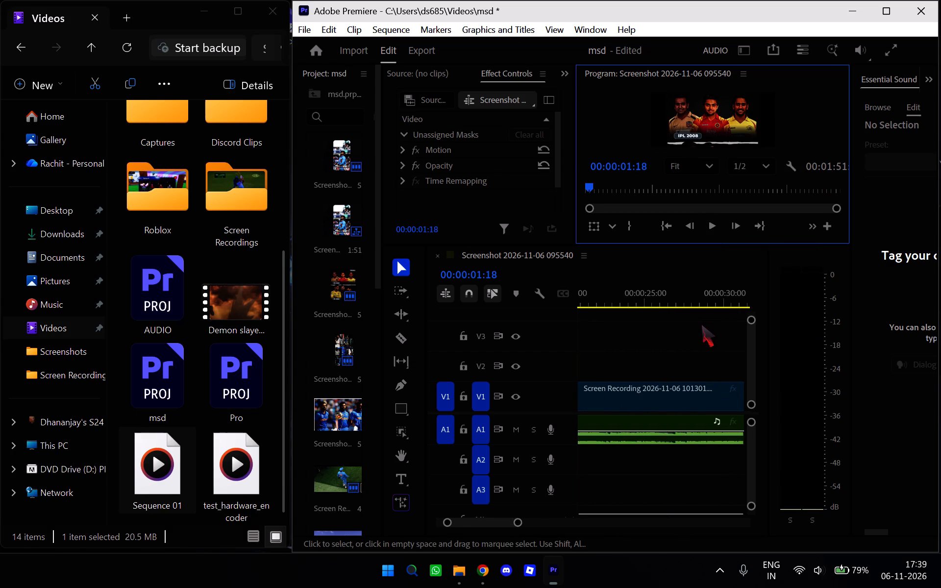
scroll(701, 324, "down", 20)
scroll(701, 324, "down", 11)
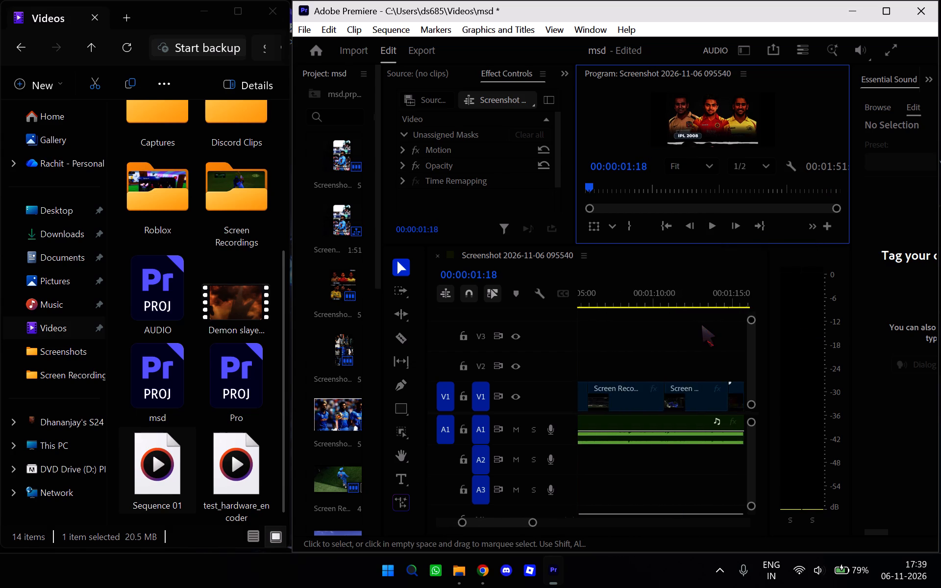
scroll(701, 324, "down", 20)
scroll(701, 324, "down", 9)
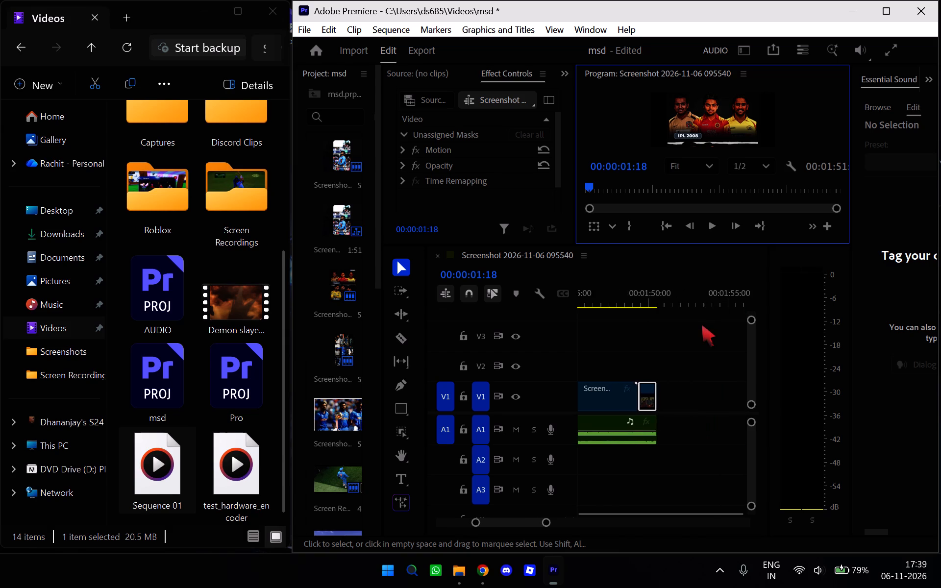
scroll(701, 324, "up", 20)
scroll(701, 324, "up", 1)
scroll(701, 324, "down", 2)
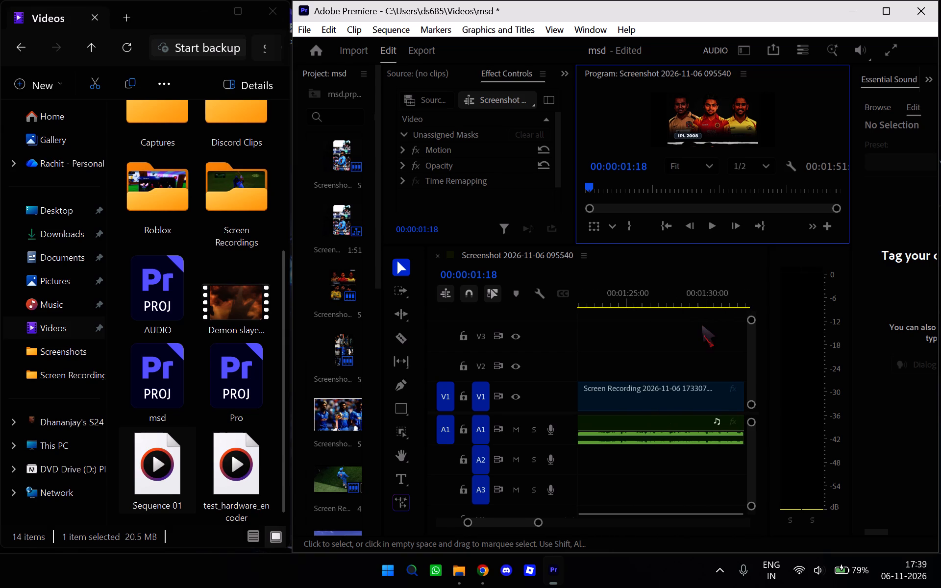
scroll(701, 324, "down", 19)
scroll(701, 324, "up", 1)
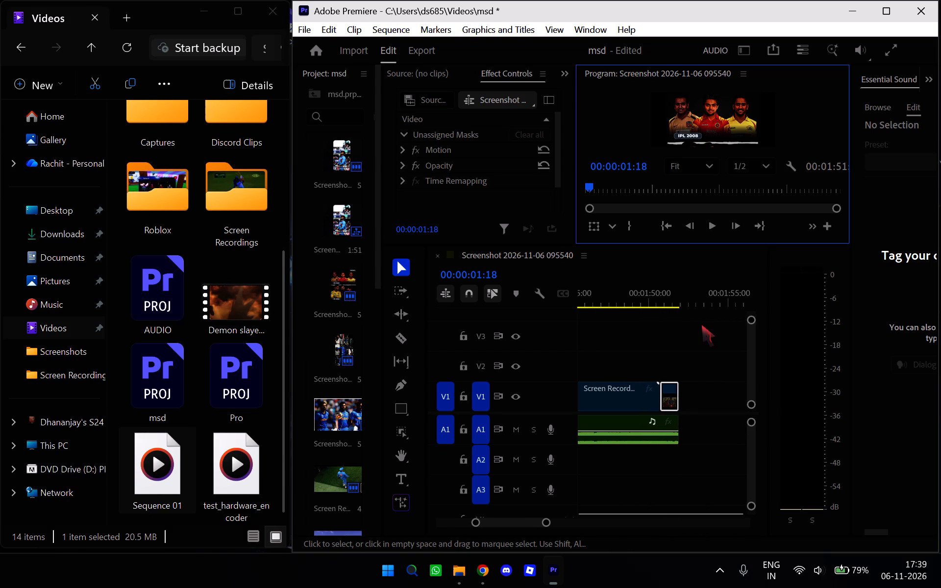
right_click(671, 397)
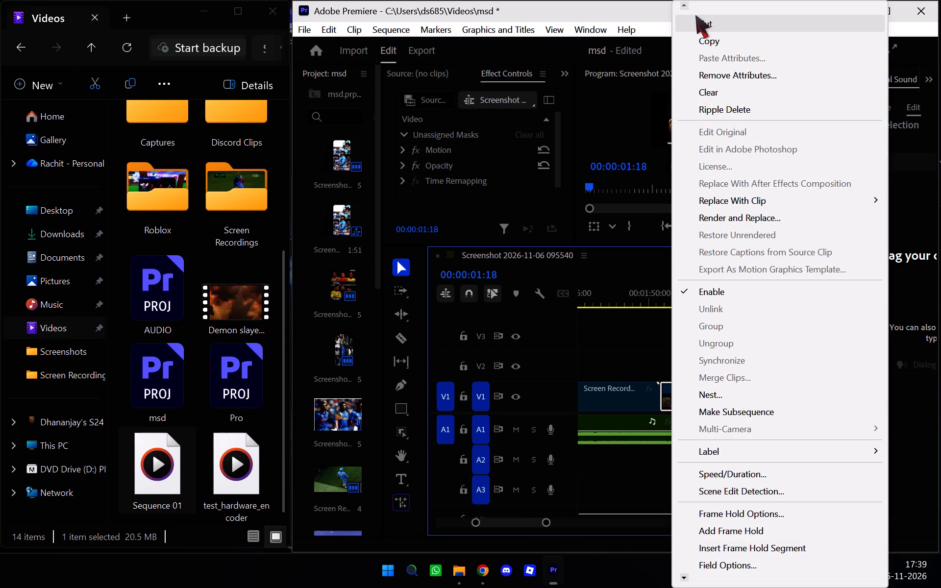
left_click(695, 15)
Open the Screen Recordings folder in File Explorer and look through its recordings for footage to end the edit.
scroll(262, 283, "up", 2)
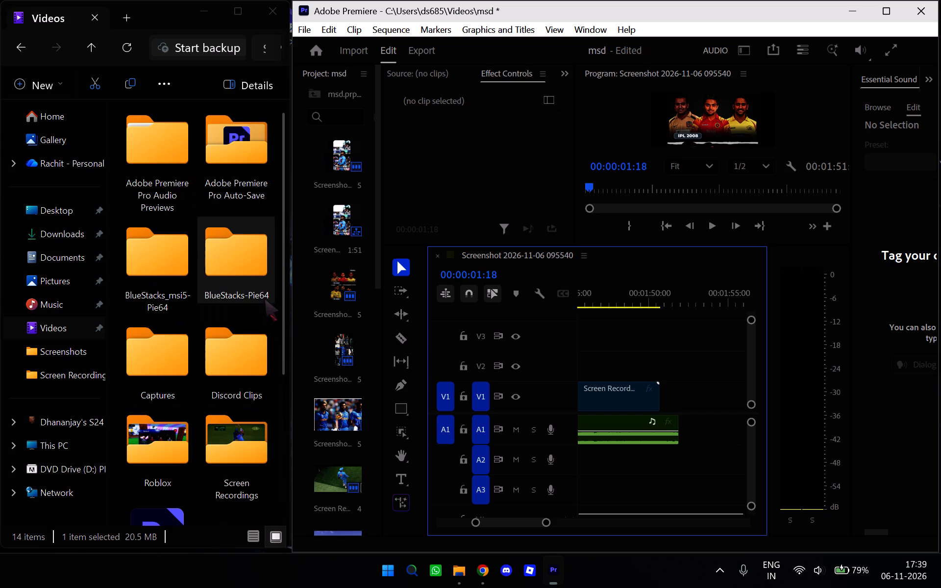
scroll(644, 351, "down", 2)
scroll(644, 351, "up", 8)
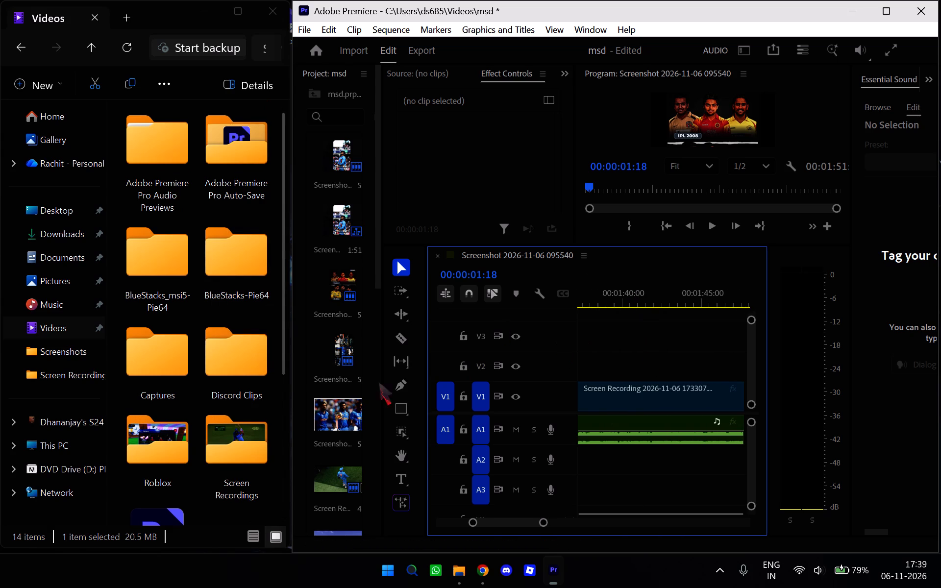
scroll(708, 342, "down", 4)
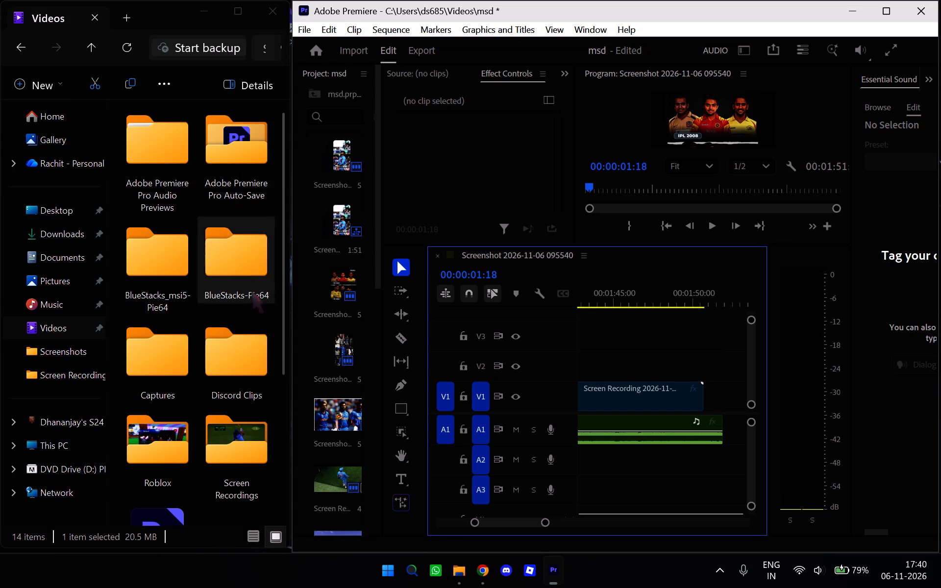
scroll(238, 329, "down", 2)
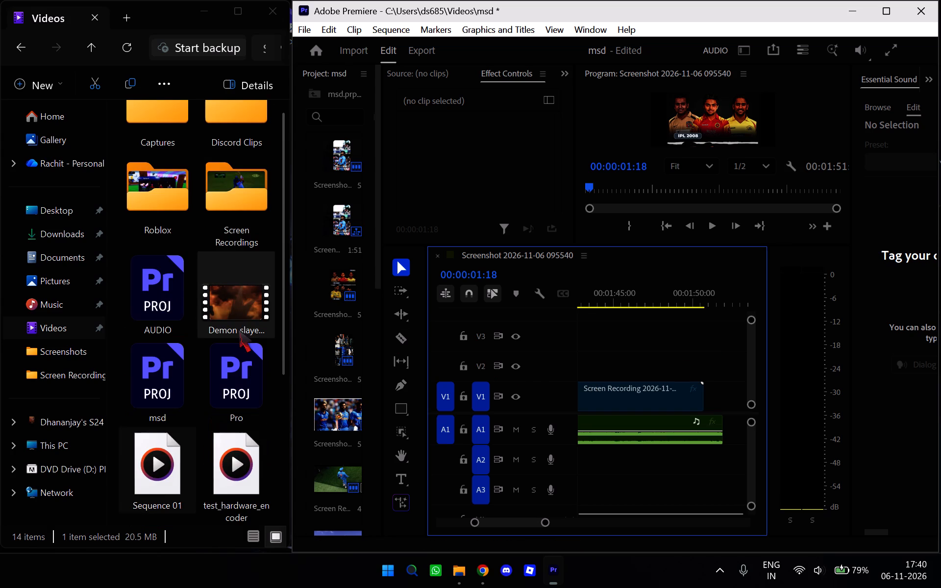
double_click(238, 191)
scroll(215, 295, "down", 3)
scroll(215, 294, "up", 1)
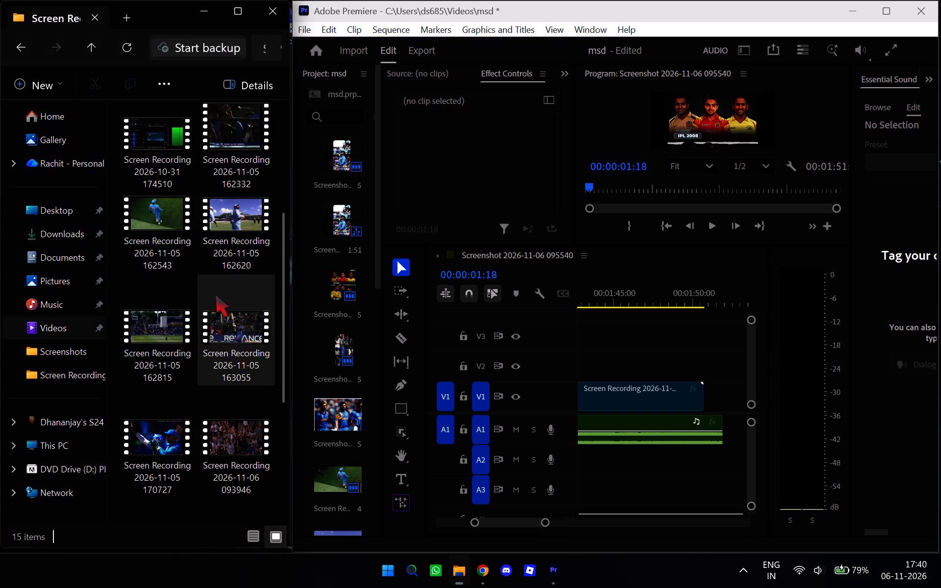
scroll(215, 294, "up", 1)
scroll(215, 294, "down", 2)
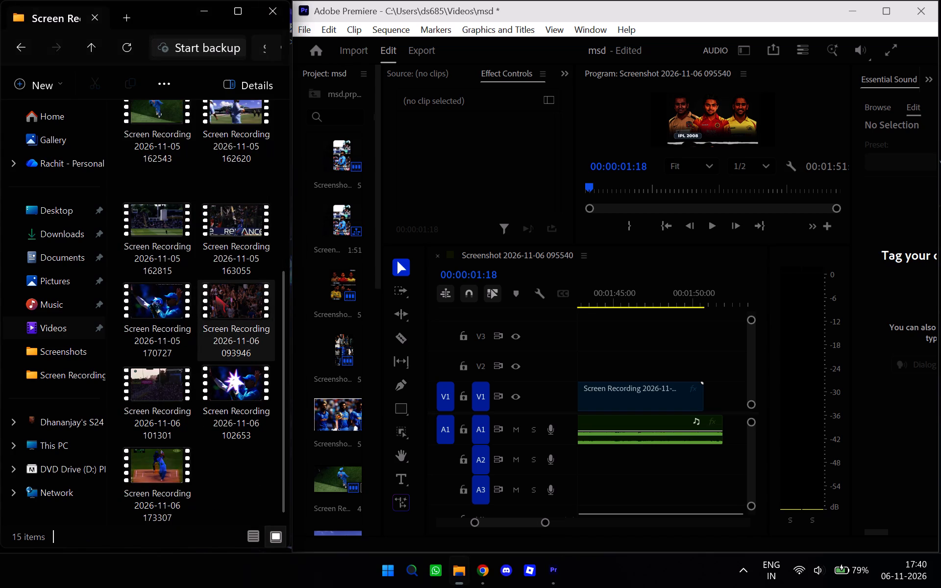
scroll(215, 294, "up", 2)
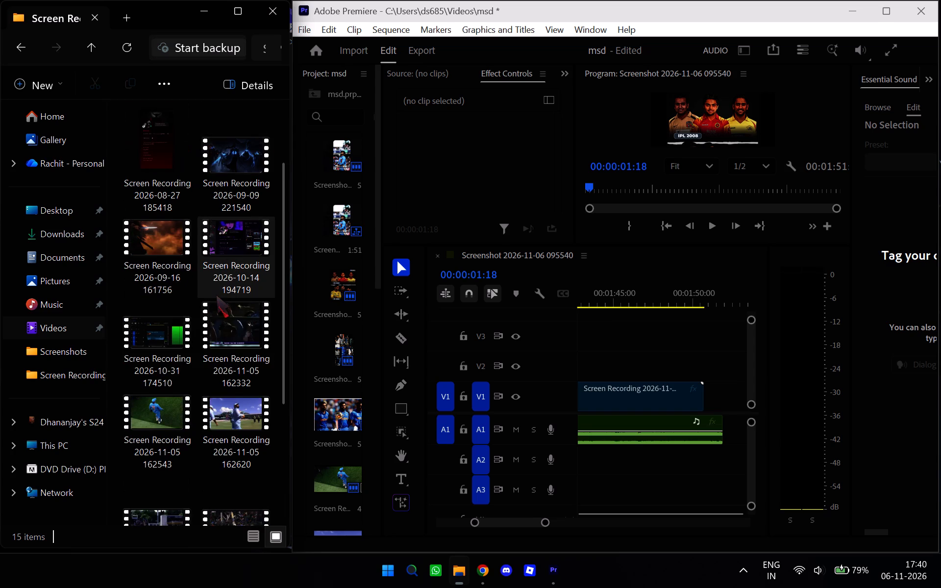
scroll(216, 295, "down", 1)
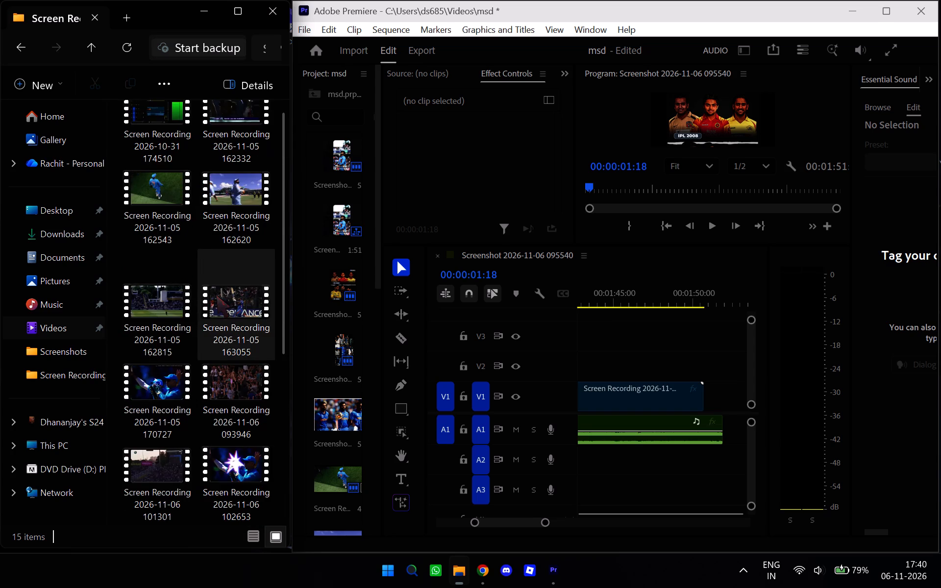
scroll(216, 295, "up", 1)
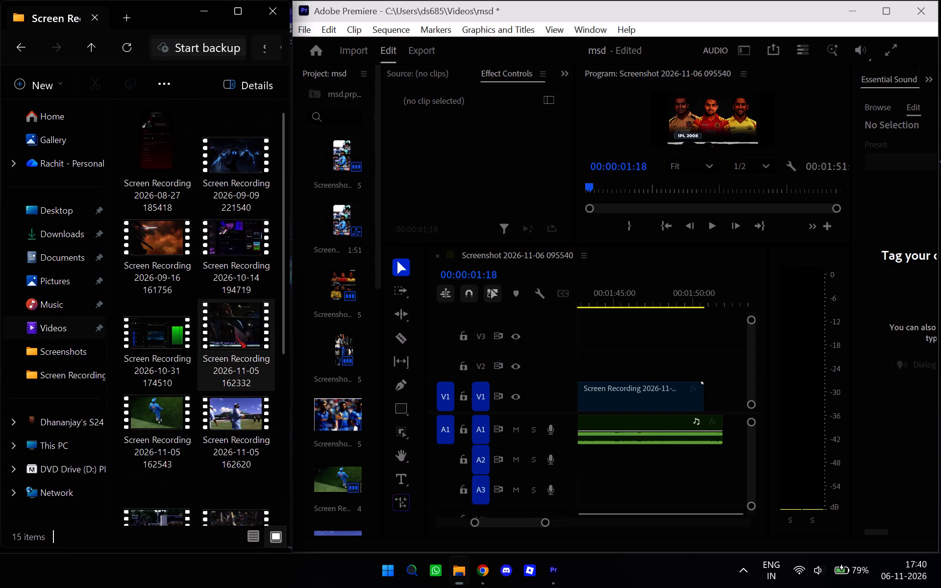
double_click(234, 325)
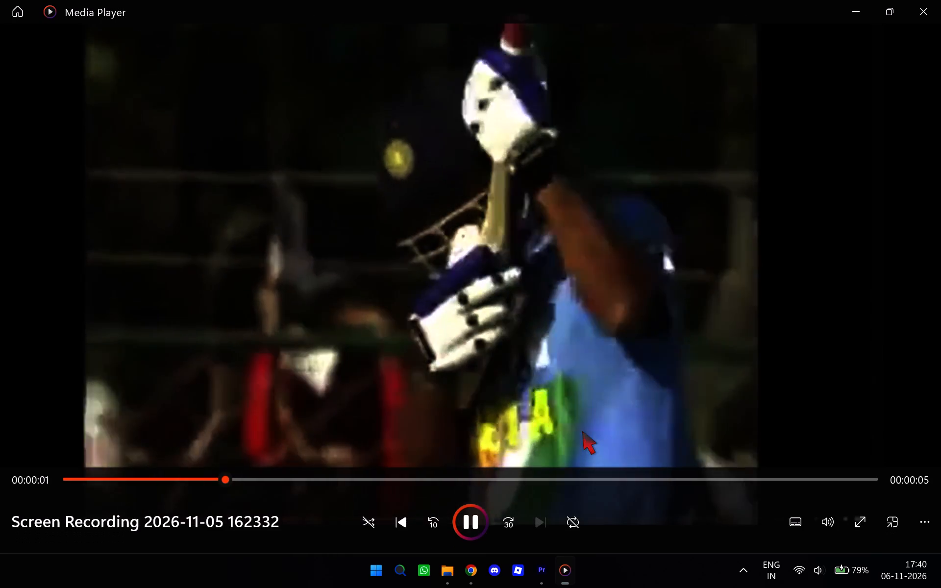
left_click(936, 0)
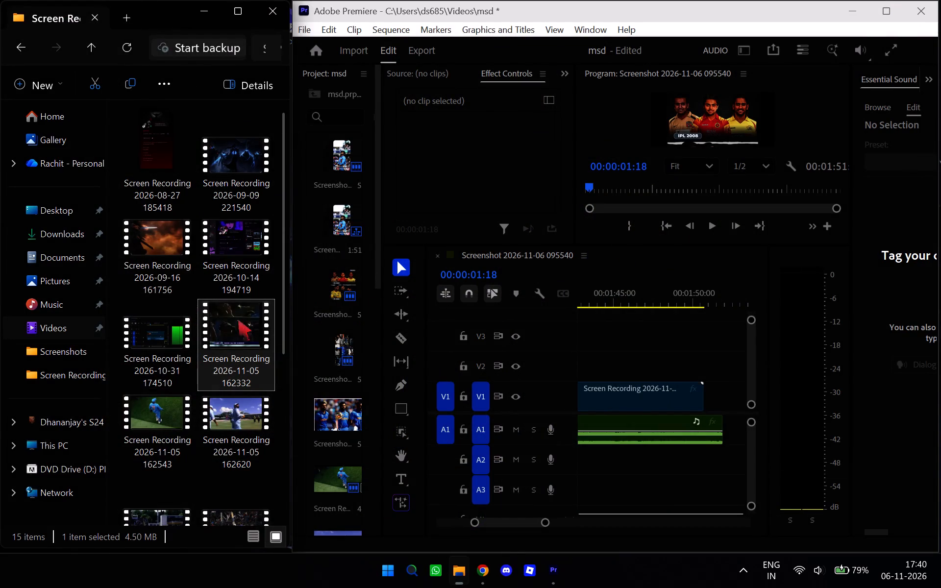
scroll(217, 420, "down", 2)
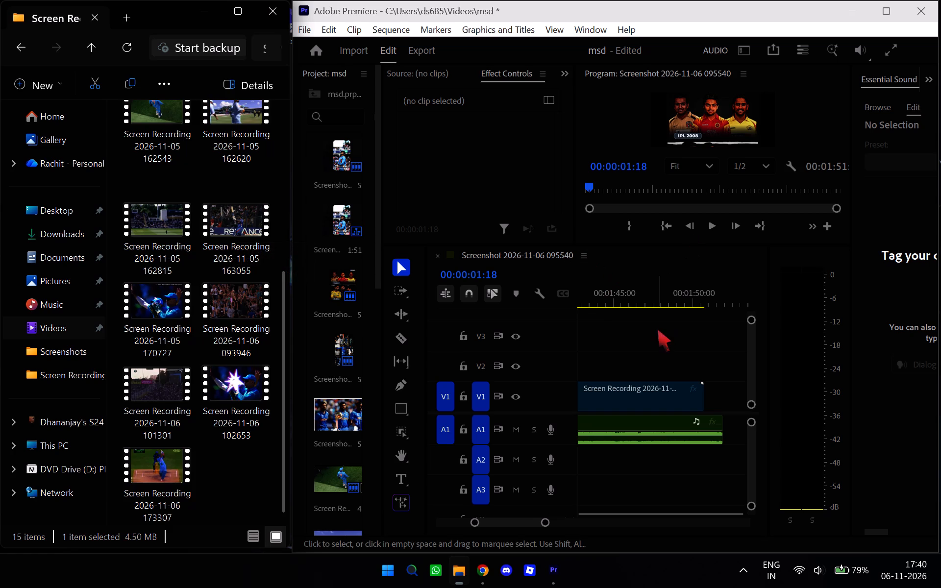
scroll(657, 329, "up", 6)
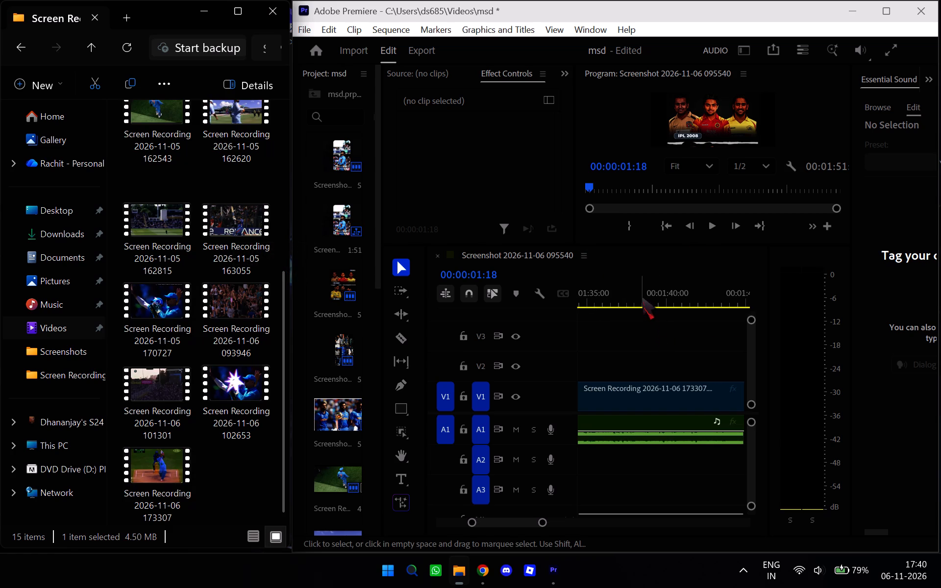
left_click_drag(642, 297, 657, 301)
left_click_drag(657, 301, 665, 302)
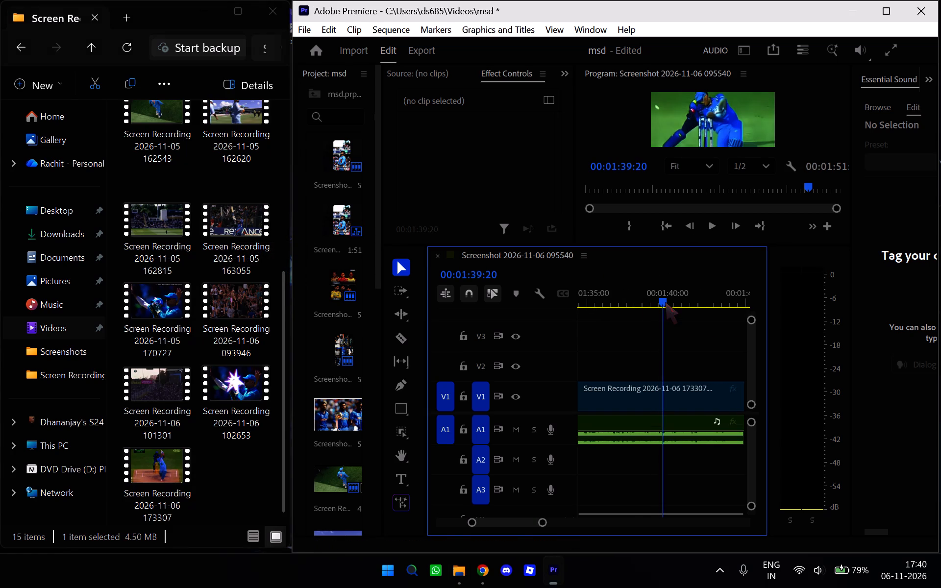
left_click_drag(665, 302, 664, 303)
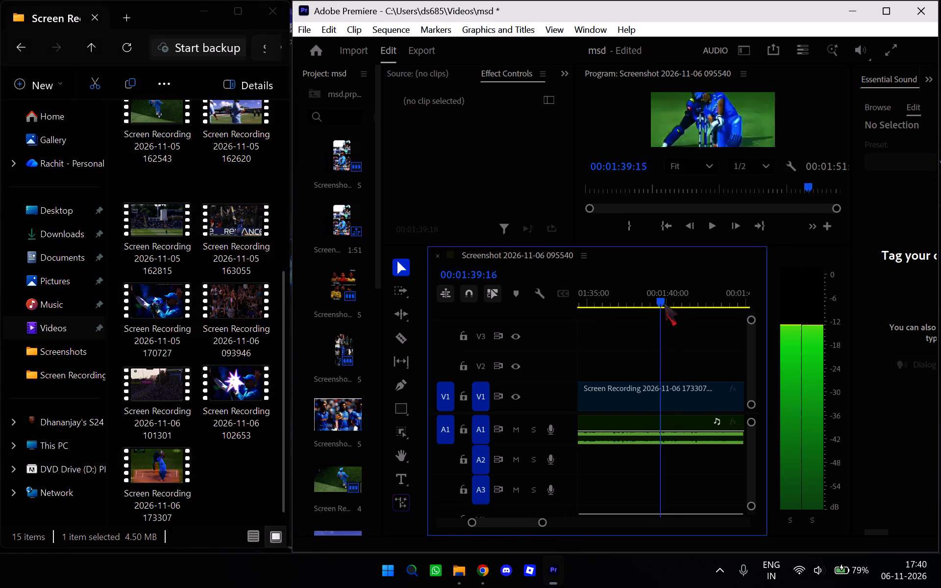
left_click_drag(664, 303, 674, 305)
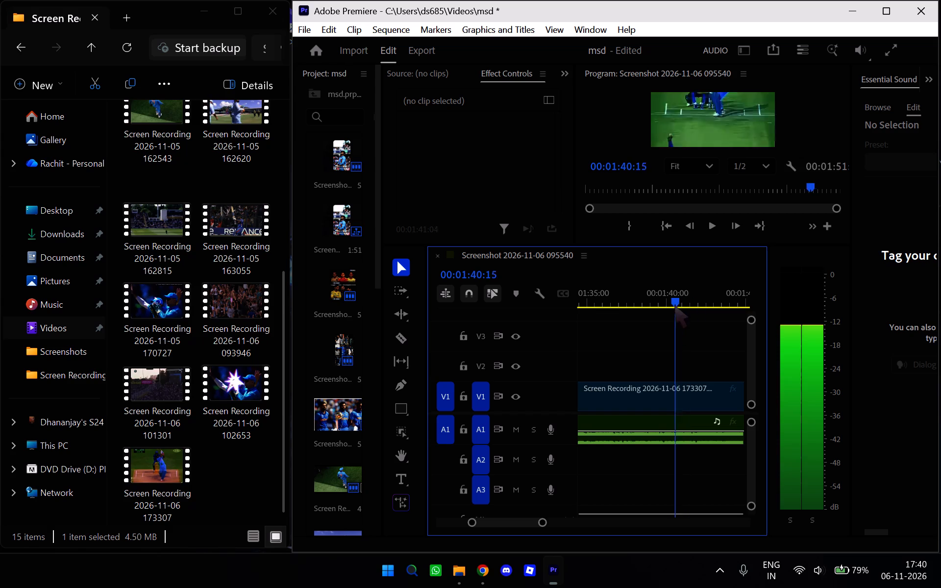
left_click_drag(674, 305, 659, 308)
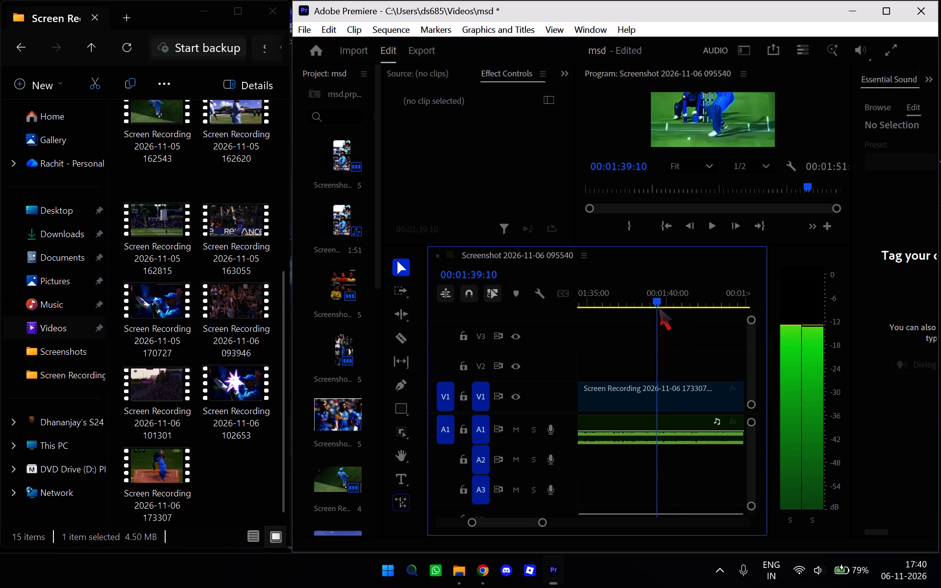
left_click_drag(659, 308, 654, 308)
left_click(707, 222)
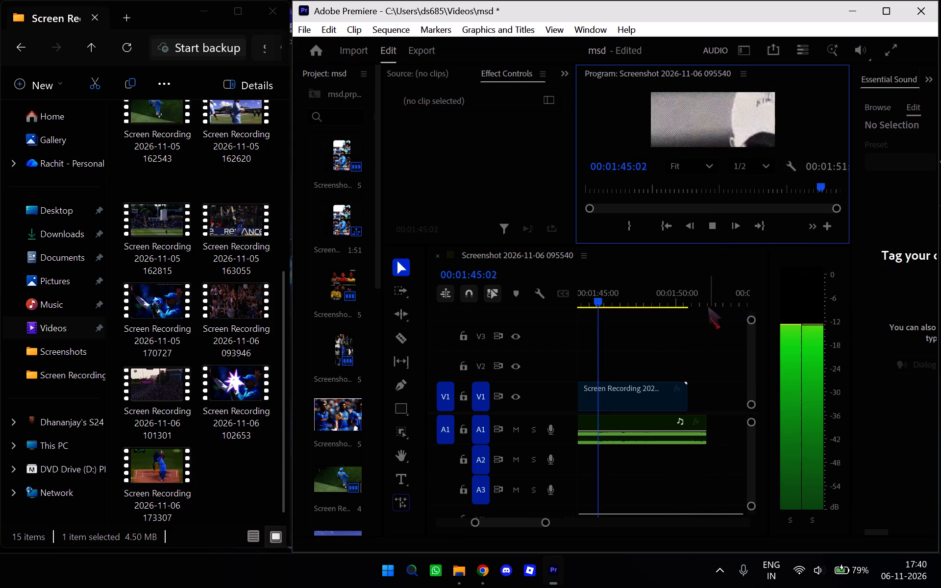
left_click_drag(624, 302, 598, 303)
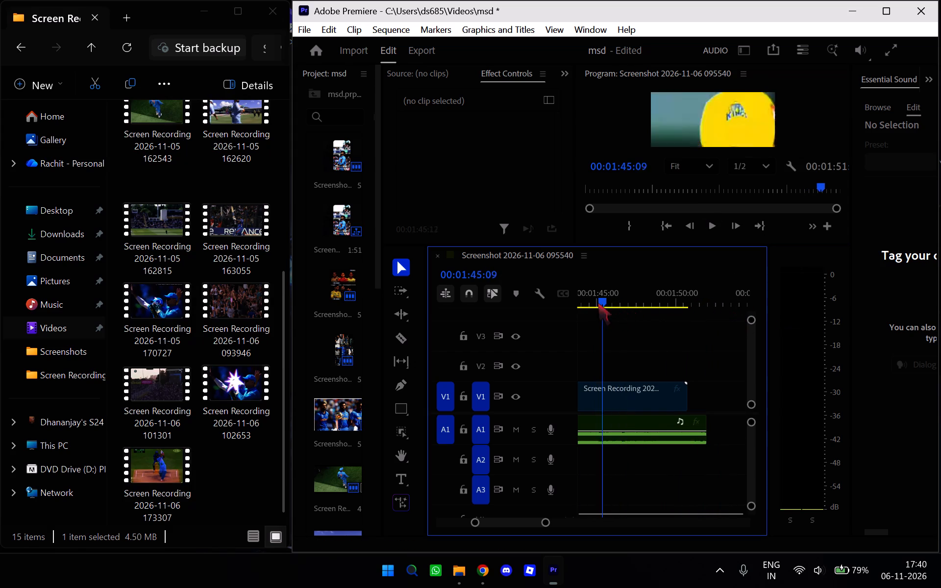
left_click_drag(598, 303, 748, 305)
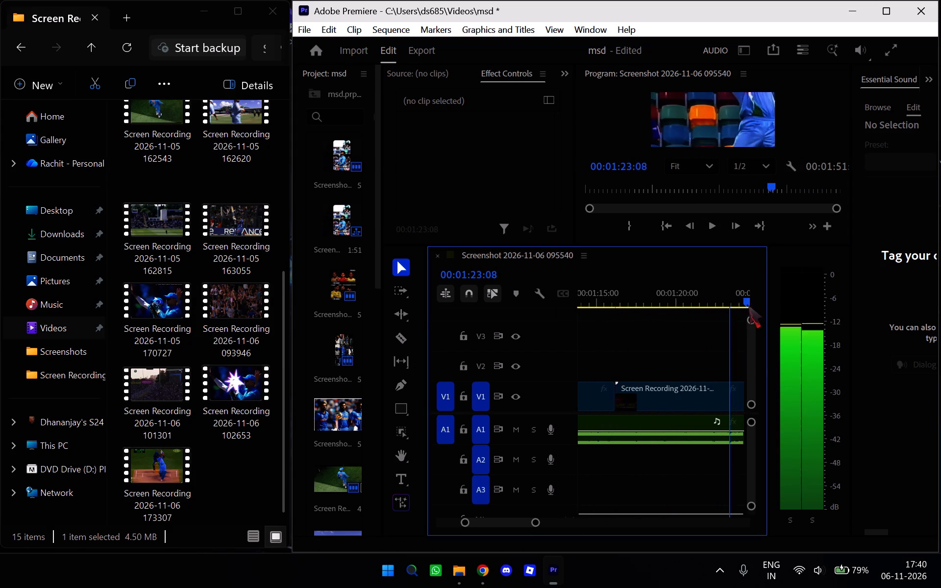
left_click_drag(748, 305, 678, 309)
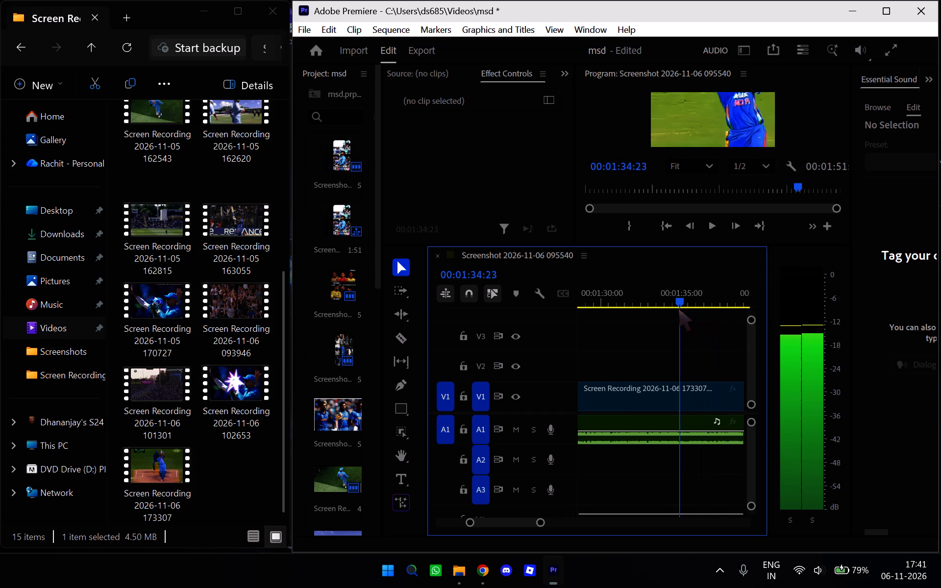
left_click_drag(678, 309, 693, 309)
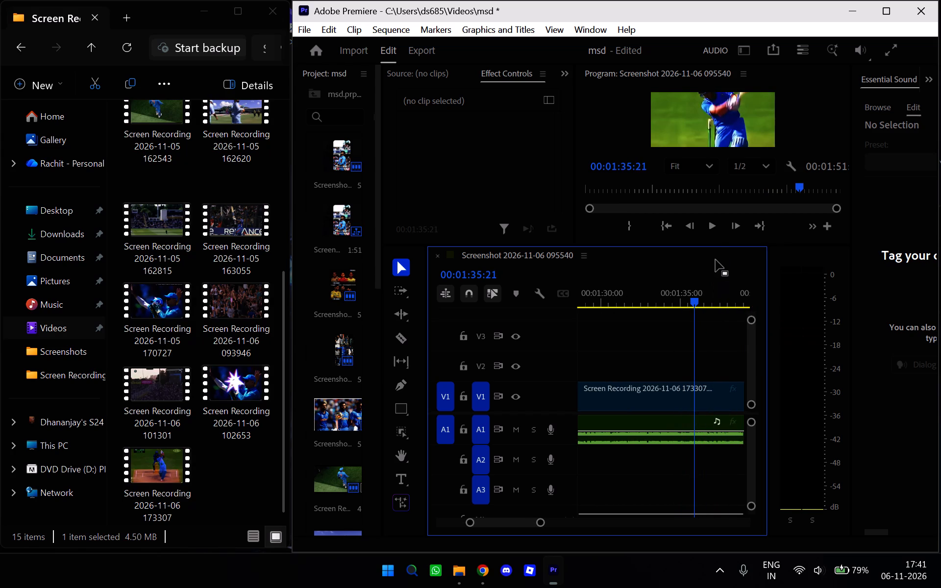
double_click(711, 227)
double_click(711, 227)
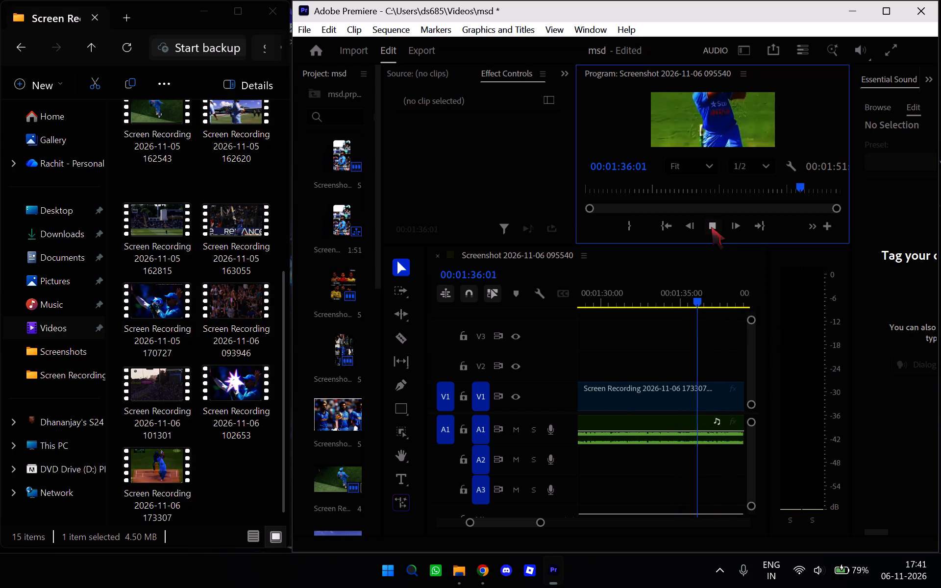
double_click(711, 227)
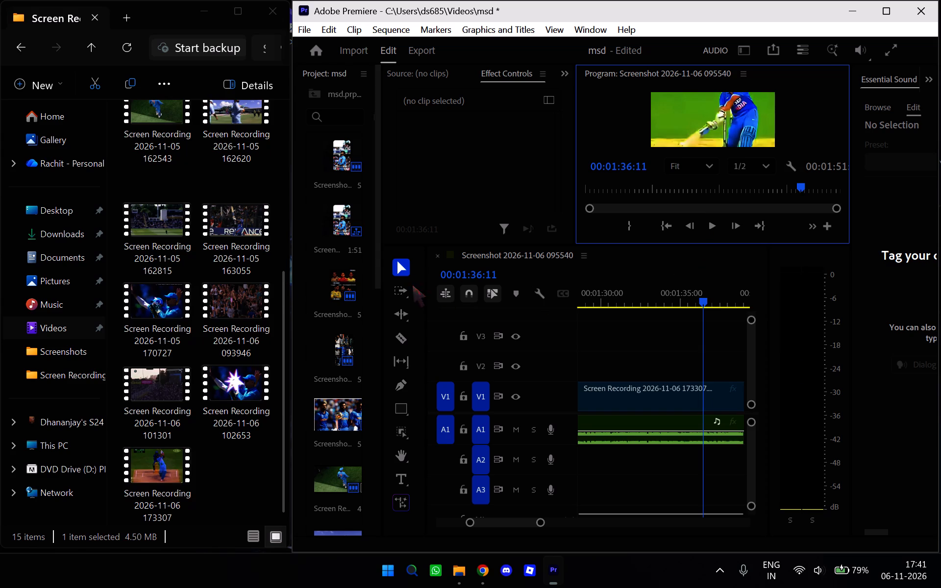
left_click(404, 341)
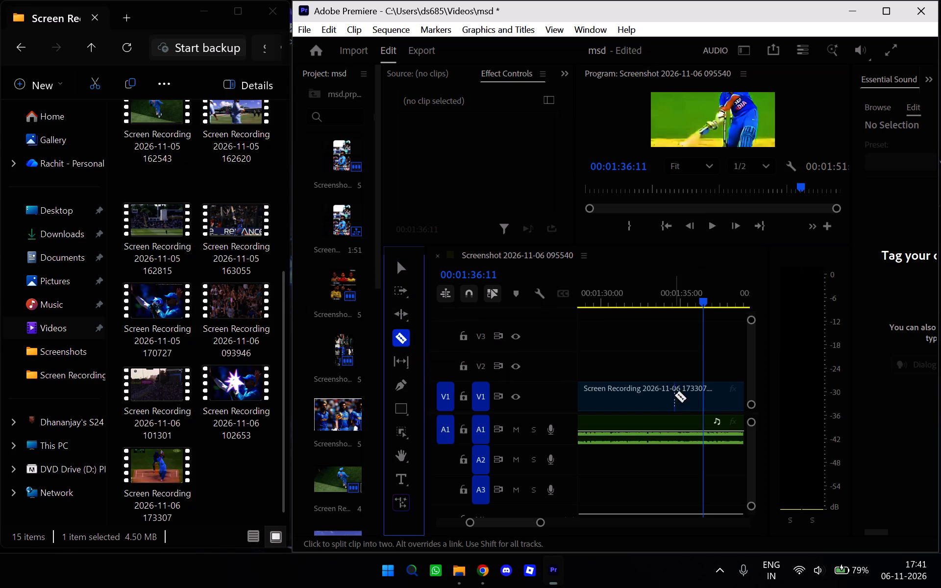
left_click(704, 392)
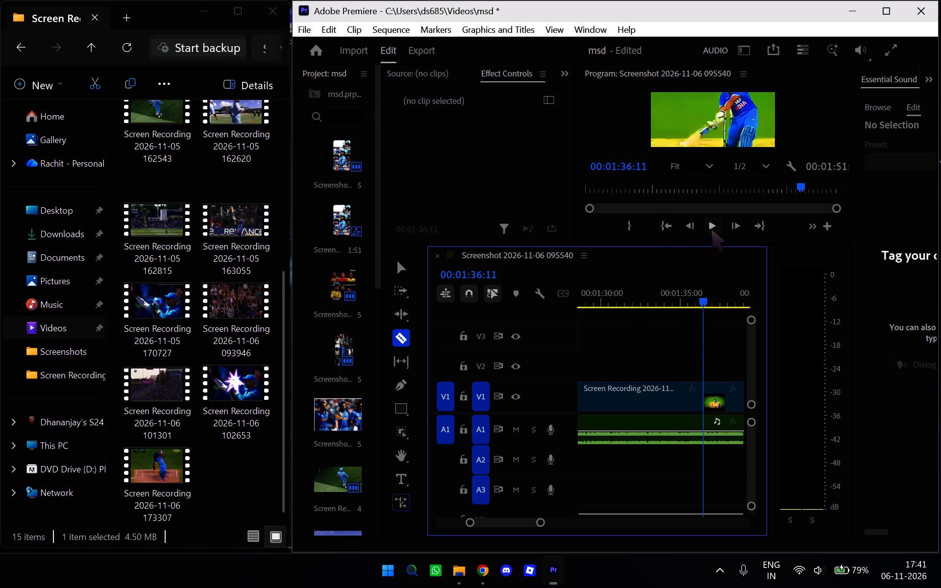
Play on from 00:01:36:11 to find the second cut point, and split the V1 clip at 00:01:44:07 with the Razor tool.
left_click(711, 229)
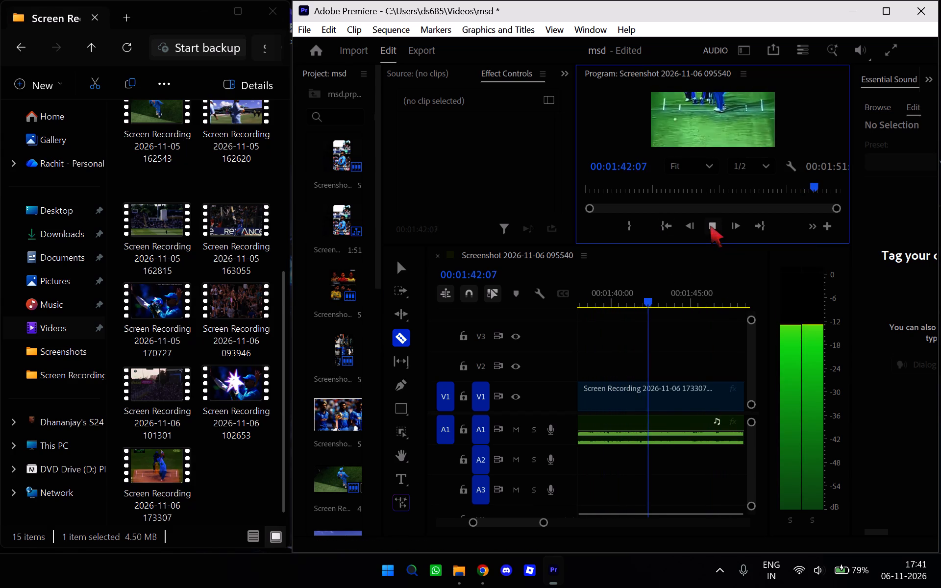
left_click(710, 225)
double_click(710, 225)
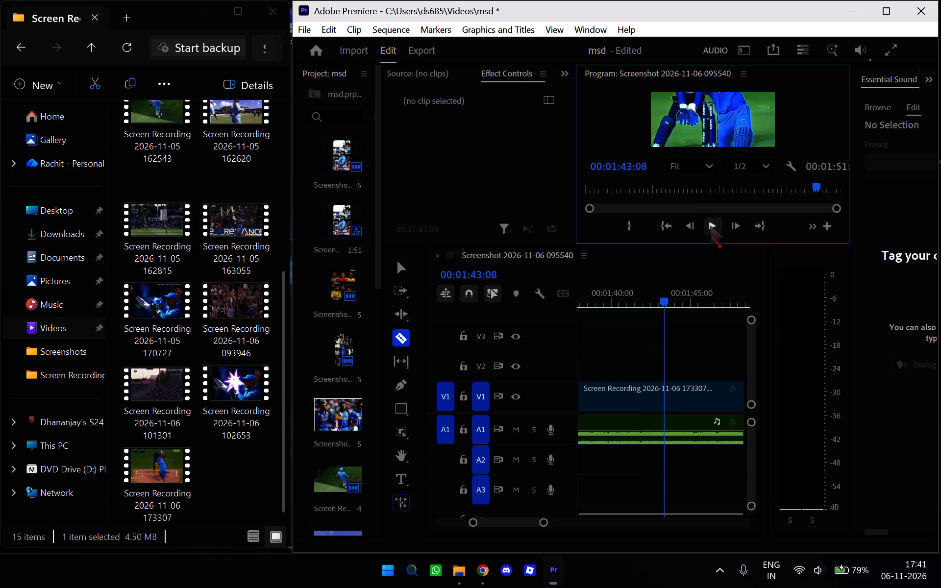
left_click(710, 225)
left_click(710, 225)
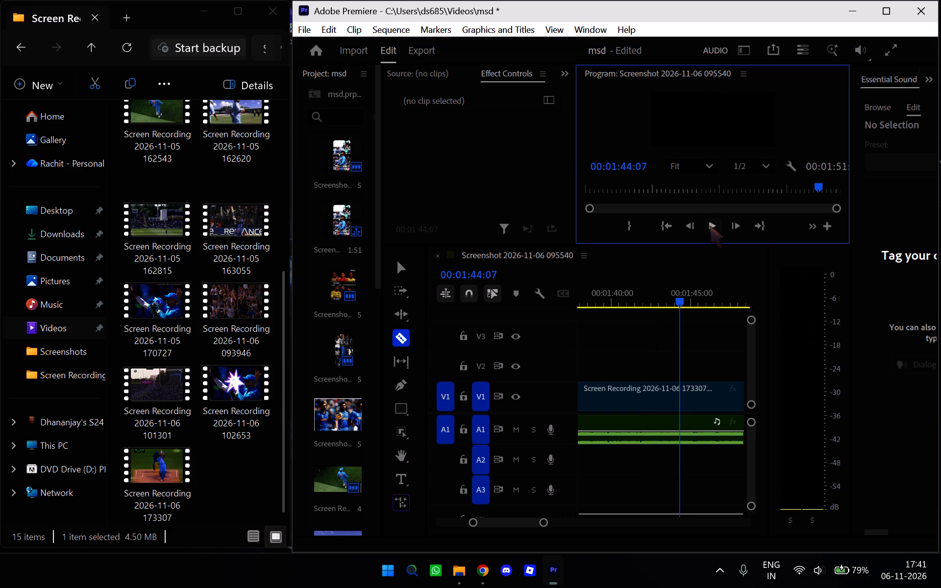
left_click(679, 398)
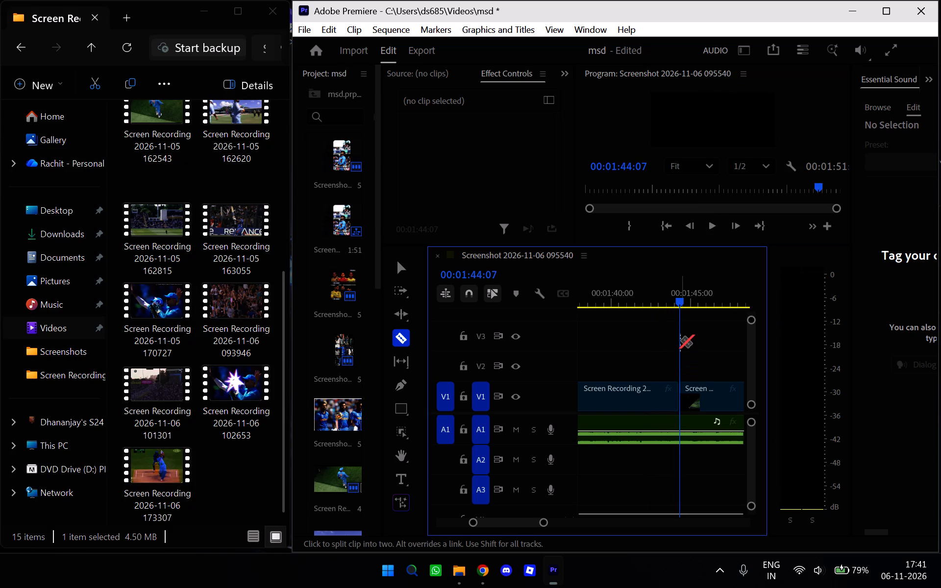
Cut the Screen Recording segment between 00:01:36:11 and 00:01:44:07 out of V1, using the Selection tool.
scroll(641, 353, "down", 1)
scroll(641, 353, "up", 4)
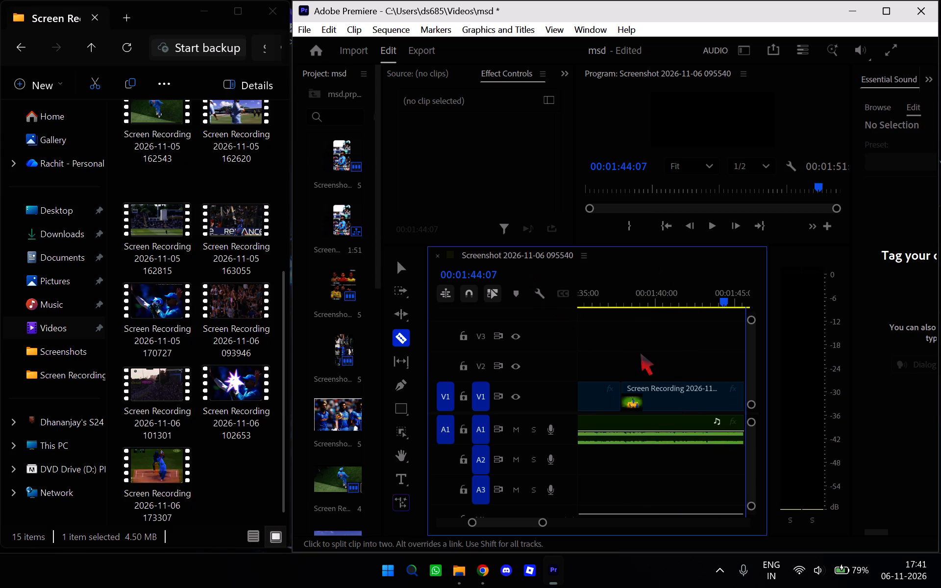
scroll(640, 353, "down", 1)
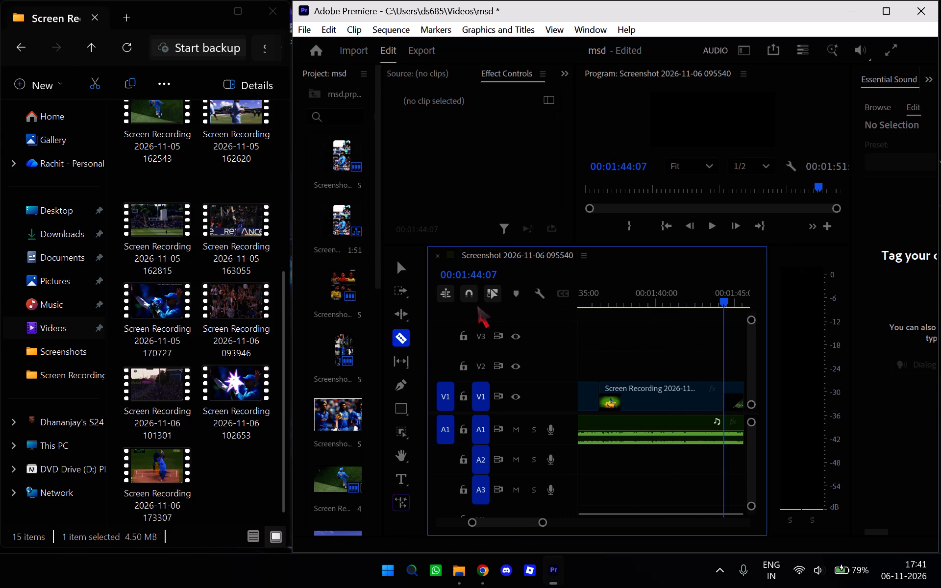
left_click(398, 330)
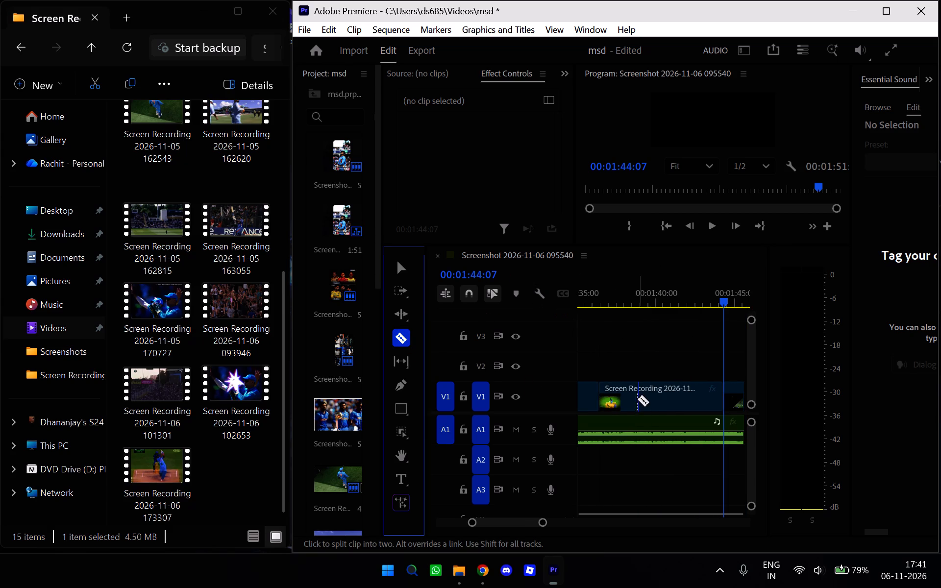
left_click(405, 265)
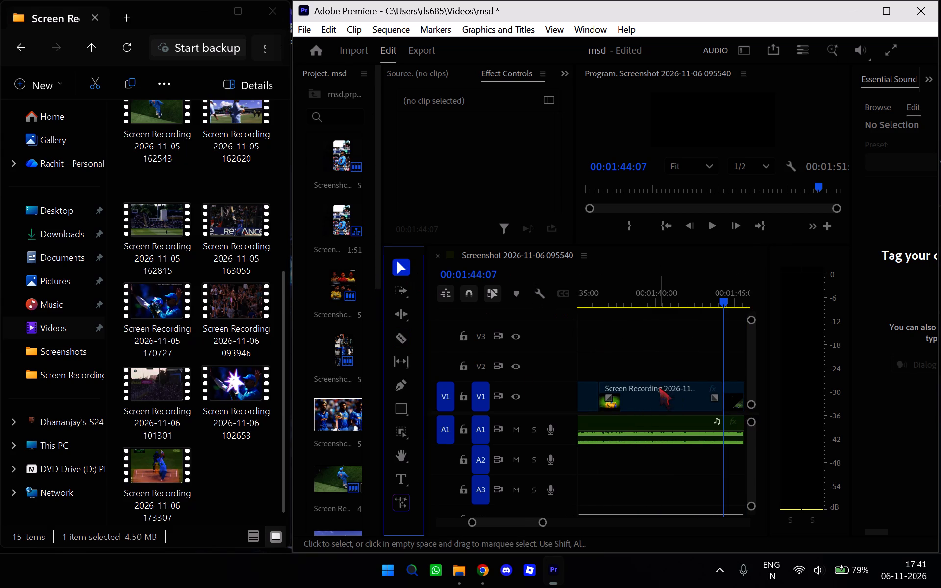
left_click(659, 387)
right_click(658, 389)
left_click(714, 24)
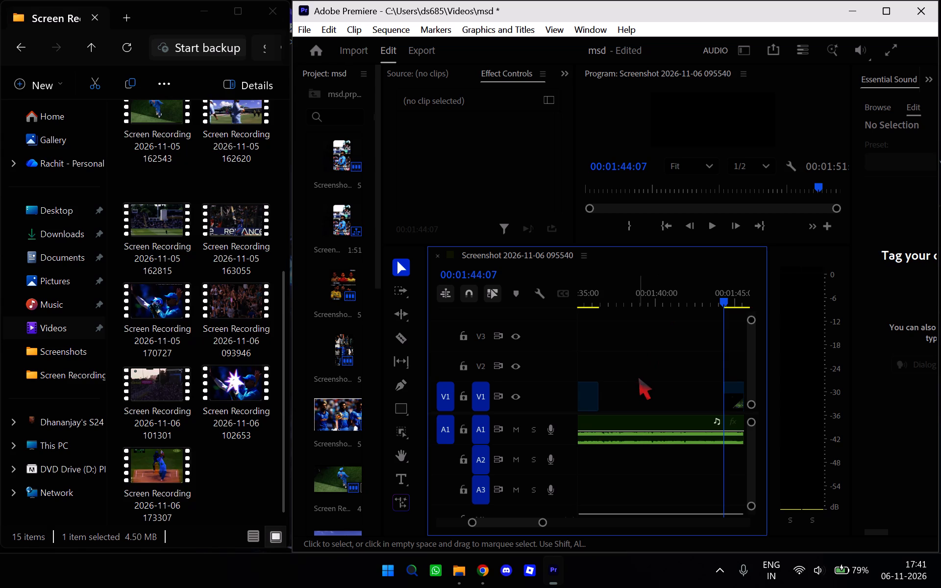
Move the remaining end piece of the recording on V1 back against the preceding clip's end at 00:01:36:11.
scroll(638, 377, "up", 6)
scroll(638, 377, "down", 14)
scroll(638, 376, "up", 2)
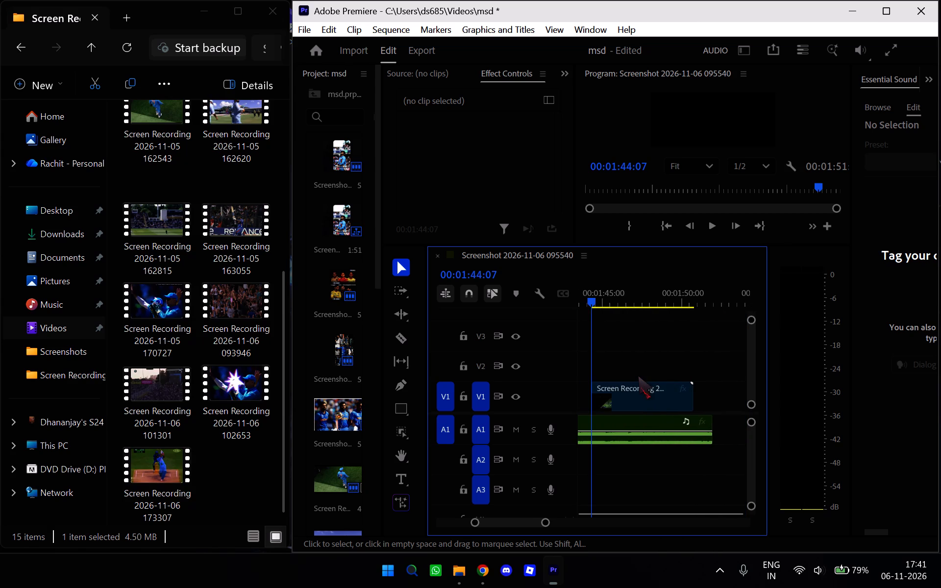
scroll(638, 376, "up", 3)
left_click_drag(703, 393, 619, 396)
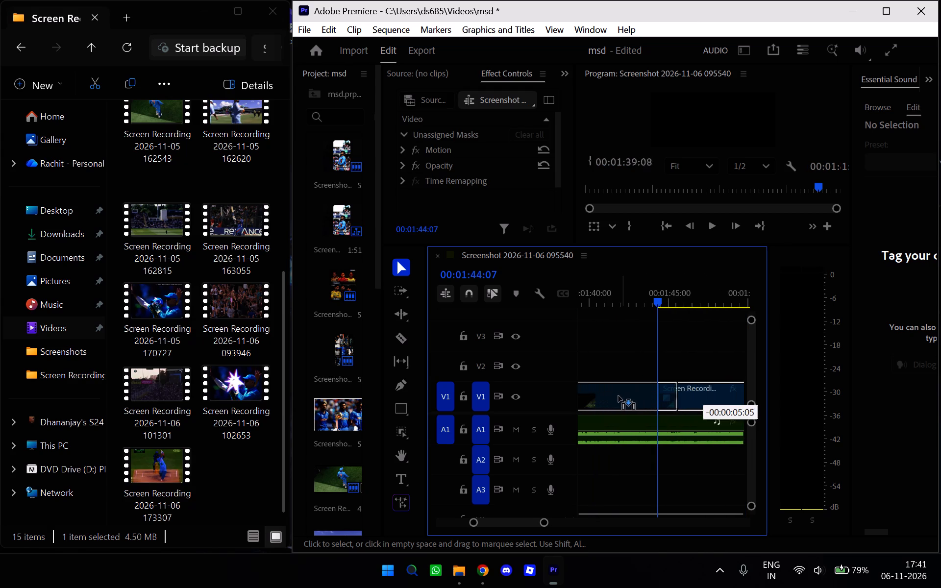
left_click_drag(619, 396, 614, 396)
scroll(642, 328, "up", 5)
scroll(641, 326, "down", 1)
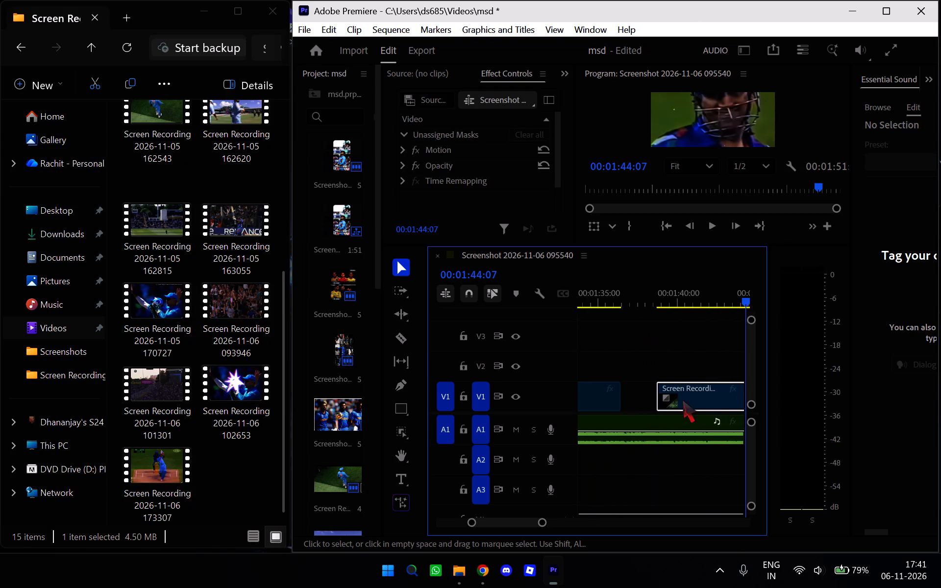
left_click_drag(684, 400, 654, 393)
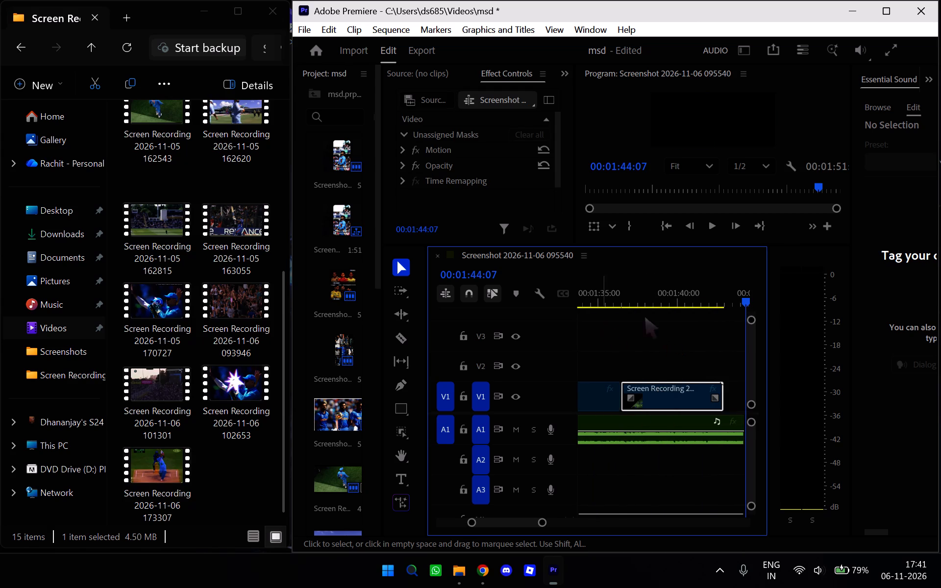
Play the closed-up join on V1 from 00:01:32:12 through the end of the last clip at 00:01:42:21.
left_click_drag(612, 302, 577, 300)
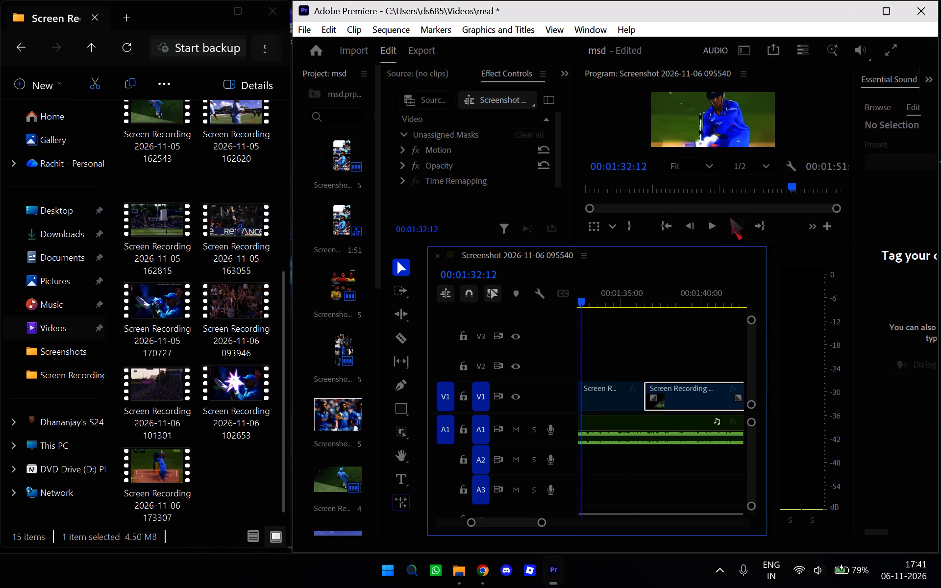
left_click(705, 223)
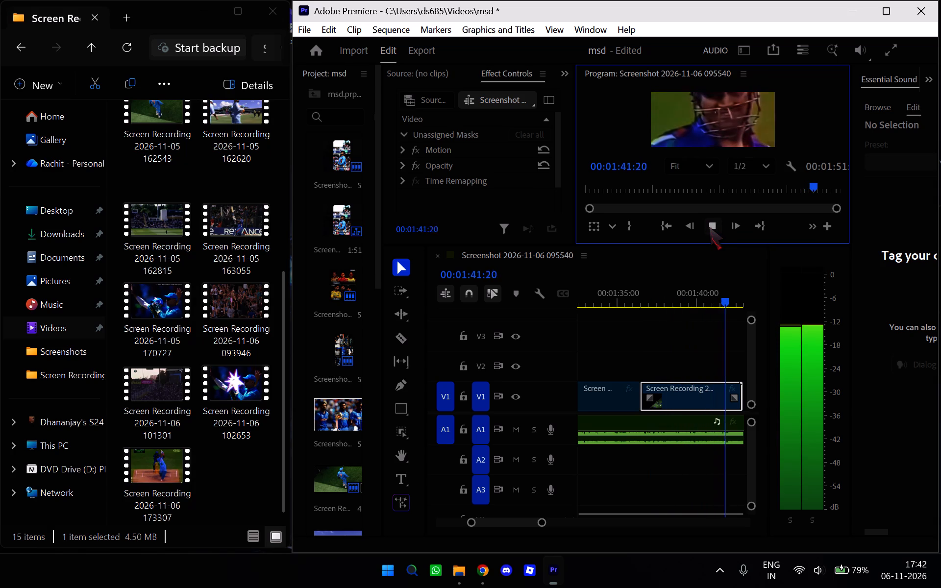
left_click(709, 227)
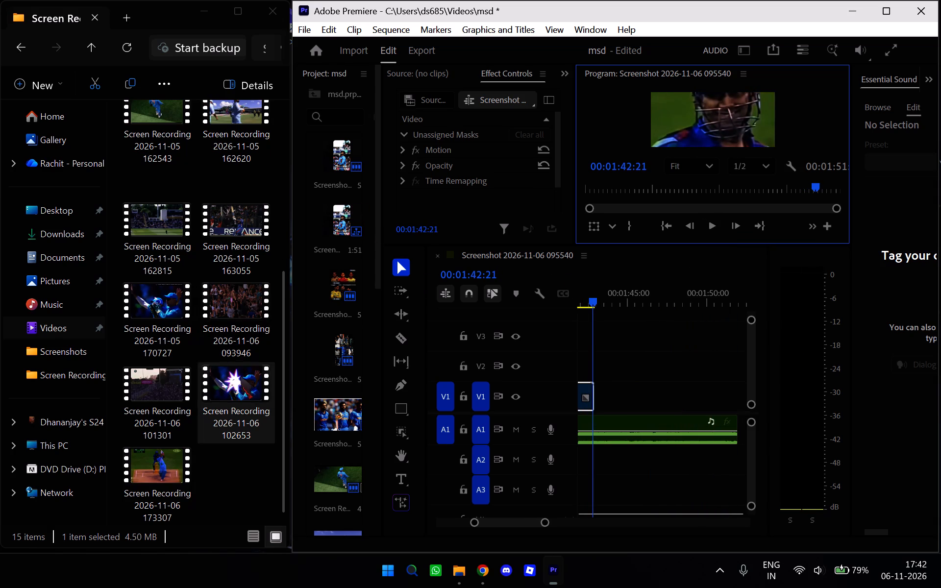
left_click_drag(233, 229, 596, 361)
left_click_drag(596, 361, 699, 403)
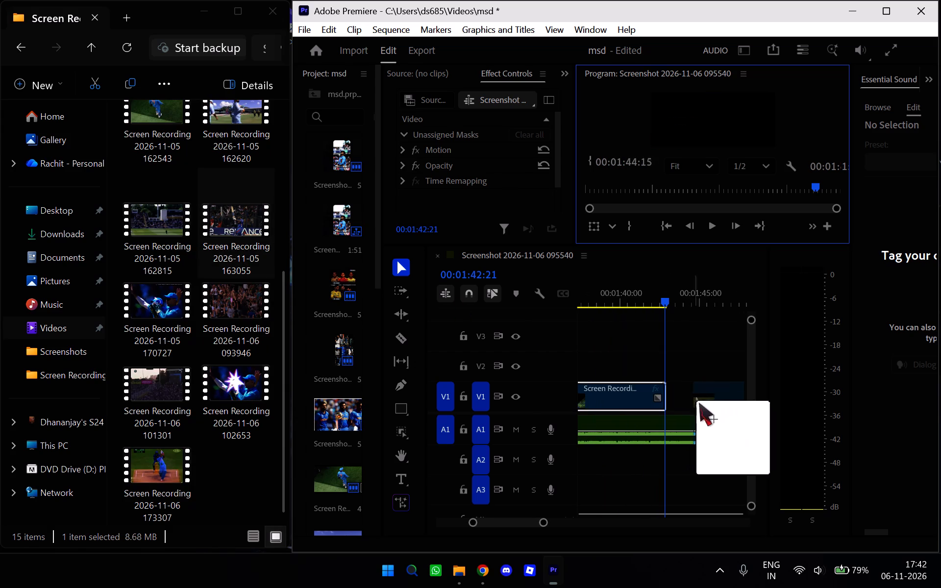
left_click_drag(699, 403, 670, 399)
scroll(693, 354, "down", 4)
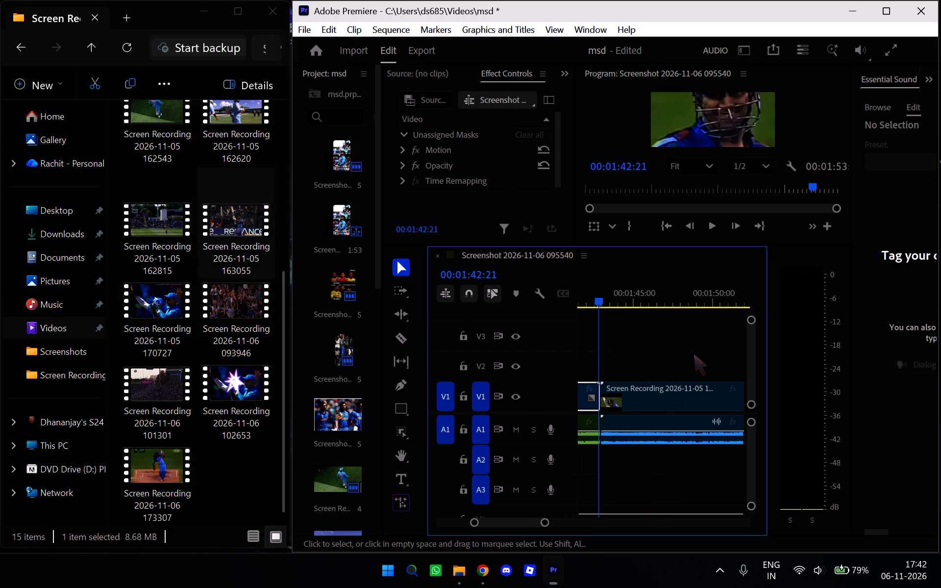
scroll(693, 354, "up", 4)
scroll(693, 354, "down", 7)
scroll(693, 354, "up", 4)
scroll(604, 375, "down", 2)
Preview the start of the newly added 163055 recording from 00:01:42:21 to 00:01:43:19.
left_click(707, 216)
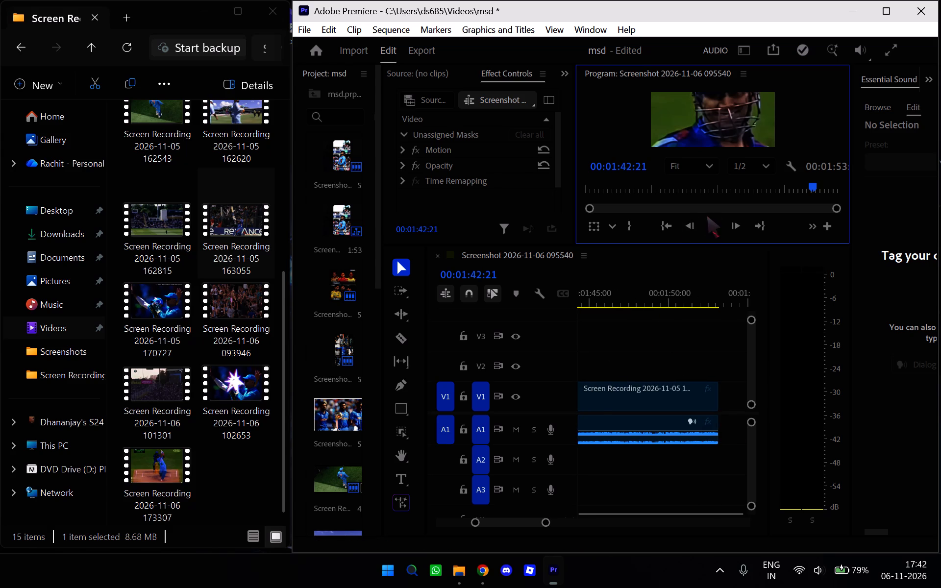
left_click(707, 232)
left_click(708, 233)
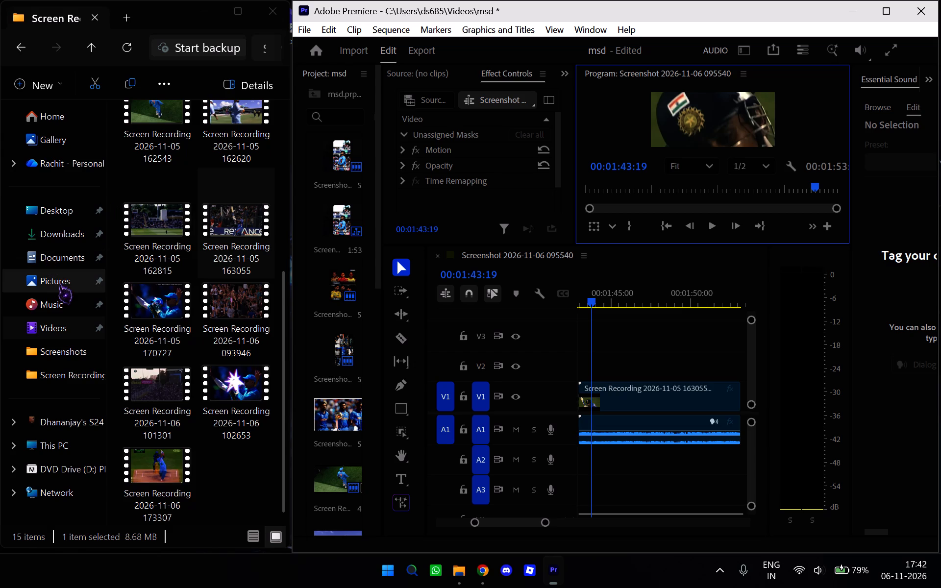
Place the Sequence 01 file from the Videos folder on track A1 at the very start of the sequence.
left_click(72, 231)
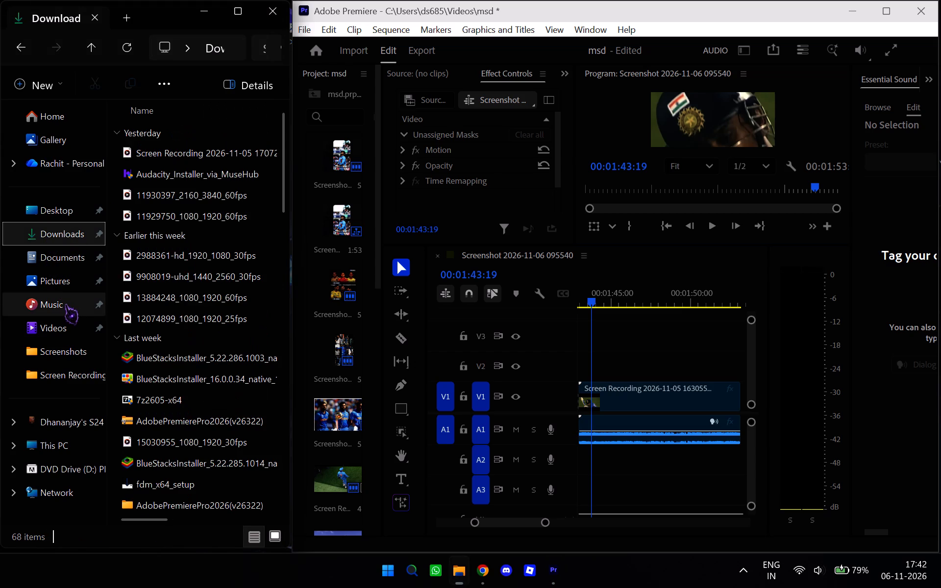
left_click(66, 303)
left_click(69, 330)
scroll(157, 286, "down", 6)
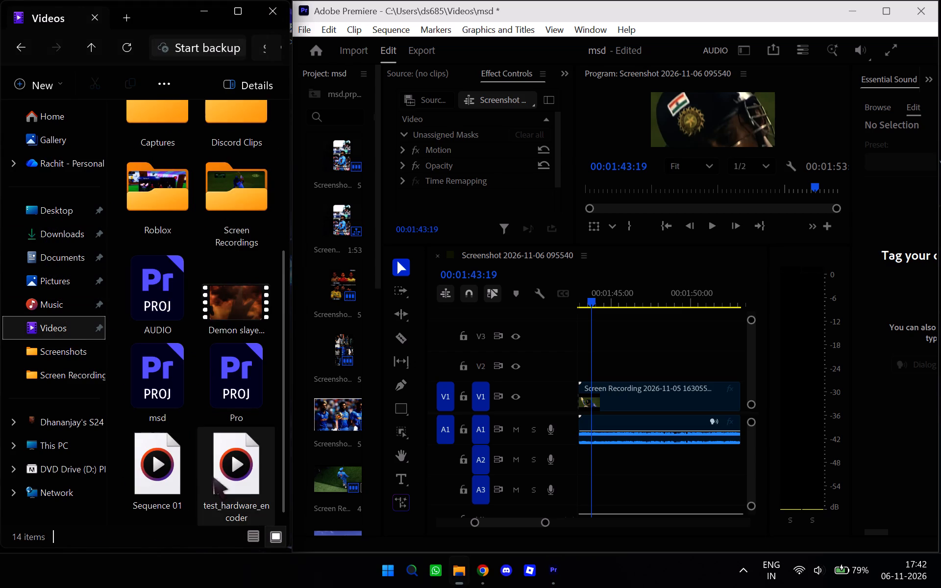
left_click_drag(148, 480, 129, 449)
scroll(630, 494, "down", 2)
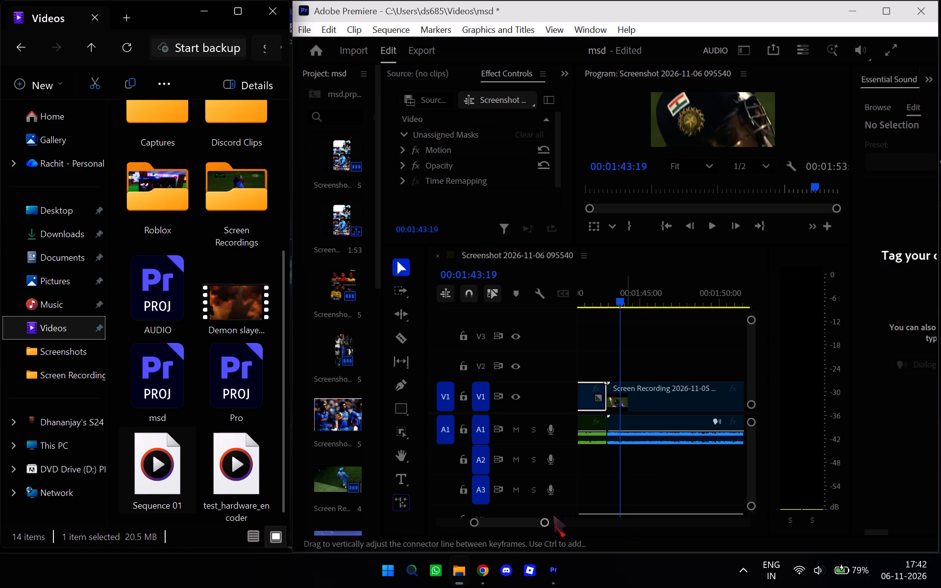
left_click_drag(536, 524, 454, 519)
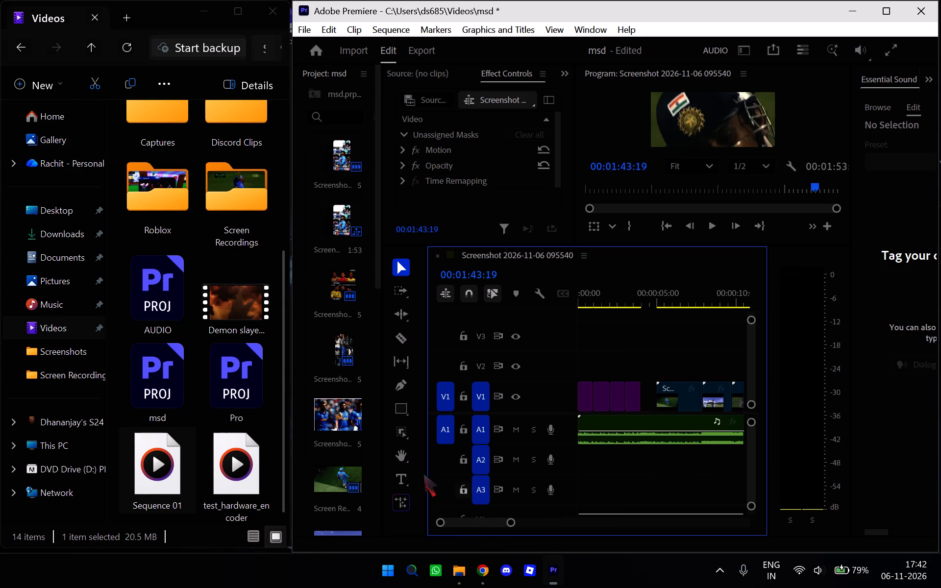
left_click_drag(170, 457, 432, 481)
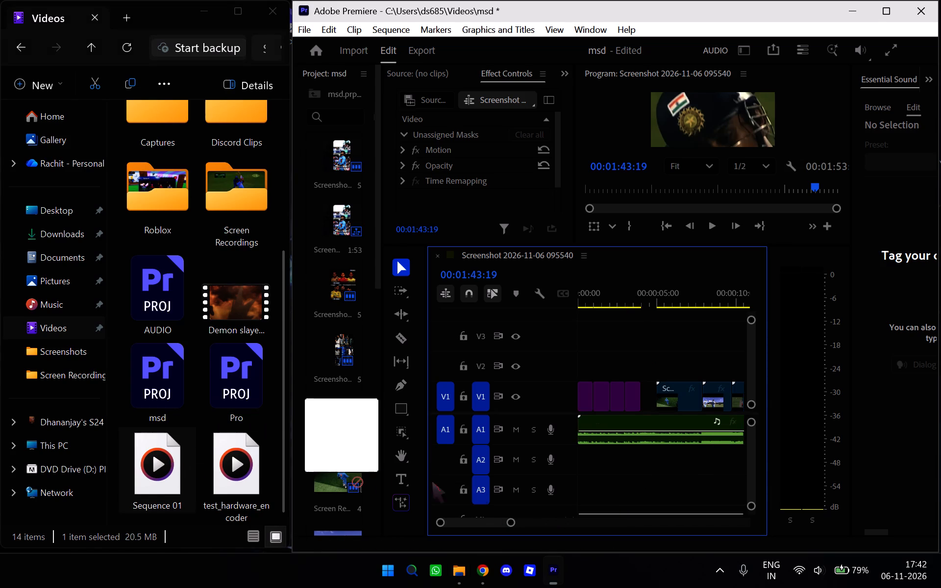
left_click_drag(432, 481, 604, 440)
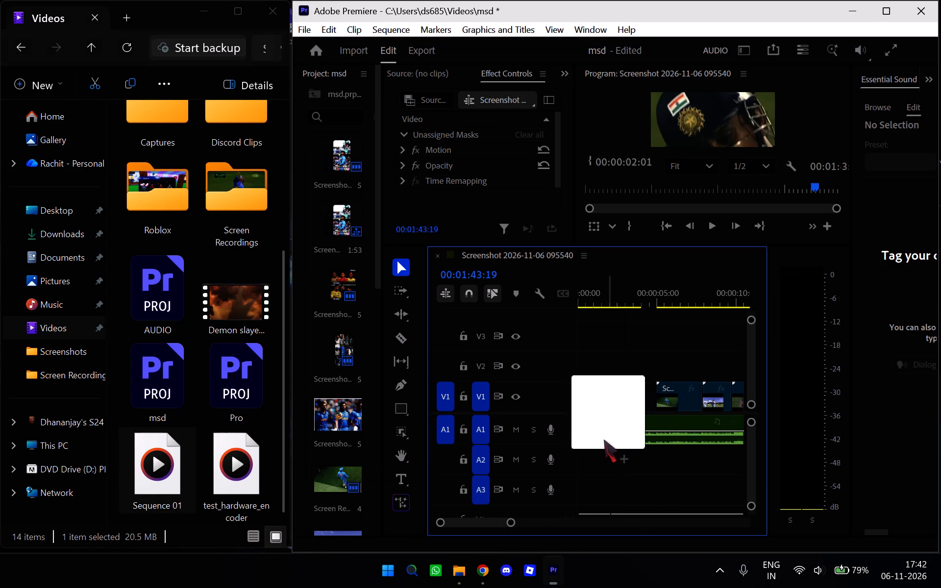
left_click_drag(604, 440, 577, 441)
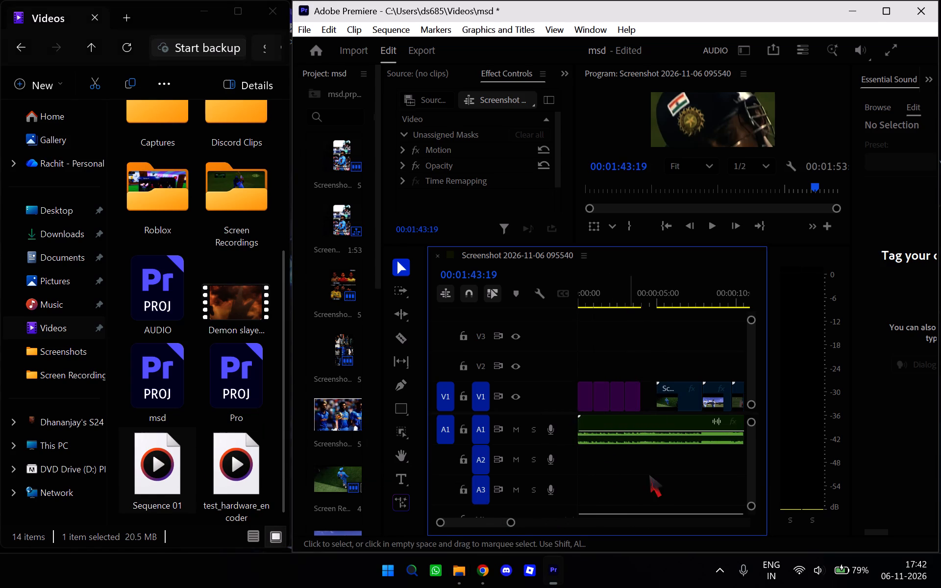
Play the sequence from 00:00:00:00 to about 00:00:22:14 to check the footage against the soundtrack.
left_click_drag(598, 303, 557, 298)
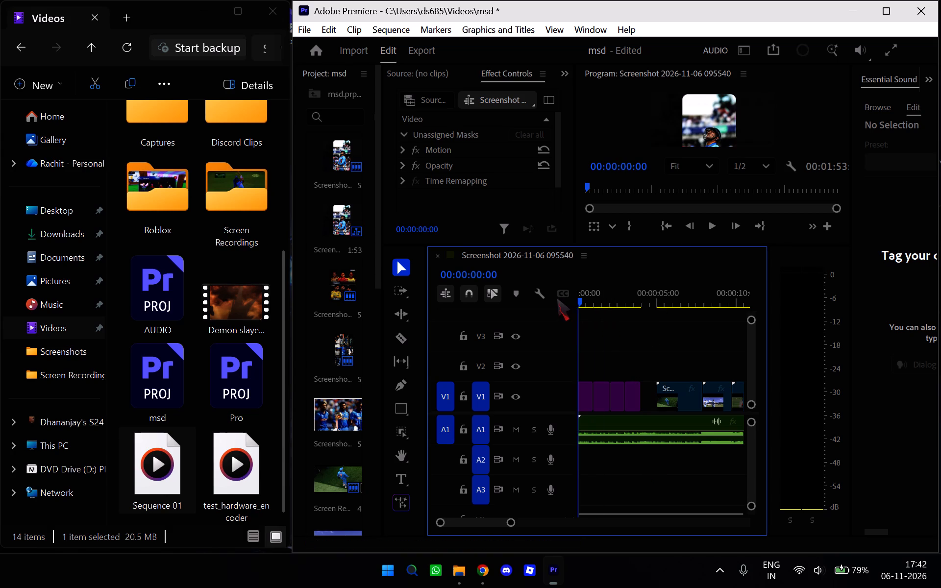
left_click_drag(557, 298, 556, 298)
left_click(710, 229)
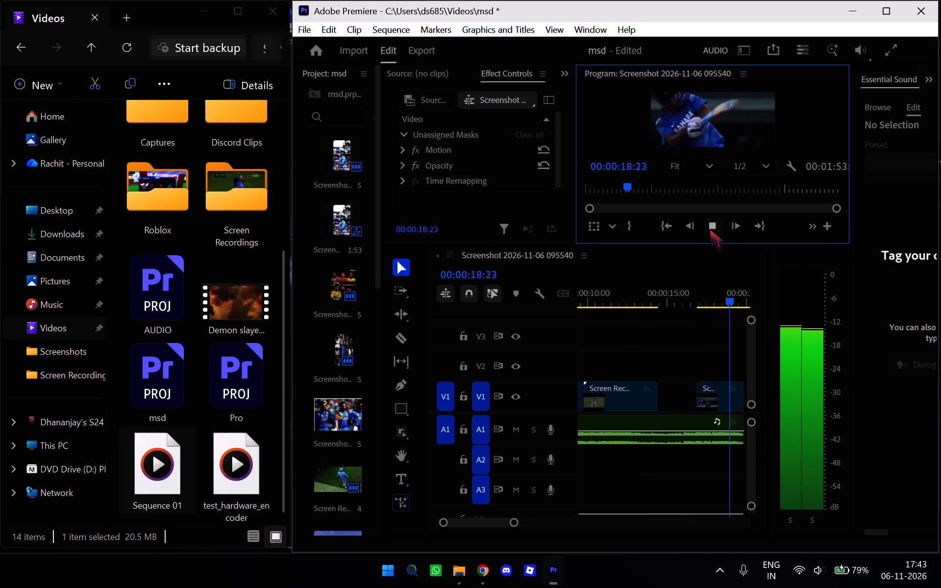
scroll(622, 308, "up", 5)
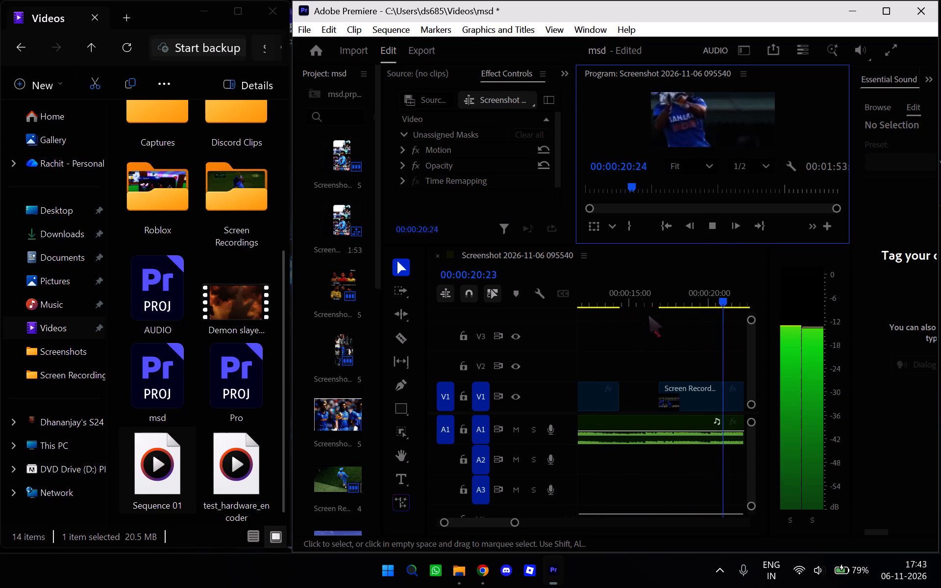
scroll(640, 296, "up", 4)
left_click(717, 232)
Cut the Screen Recording clip that starts just before 00:00:10:00 out of V1.
scroll(612, 336, "up", 3)
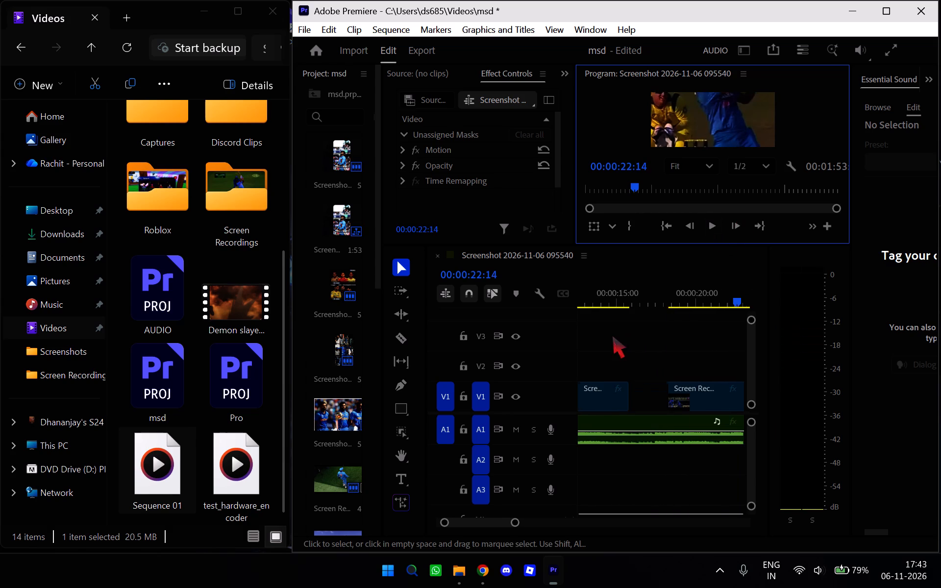
scroll(612, 336, "up", 6)
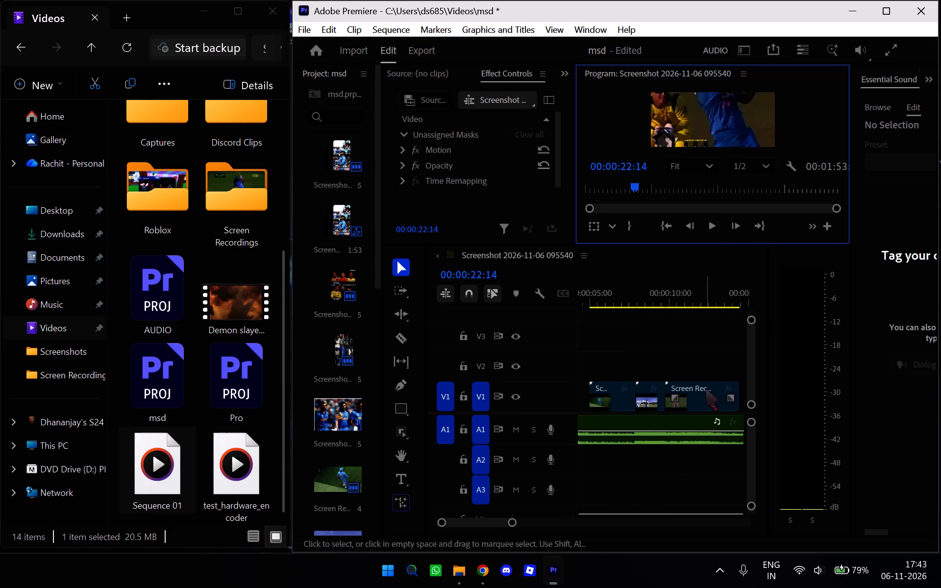
left_click(705, 389)
right_click(705, 387)
left_click(759, 27)
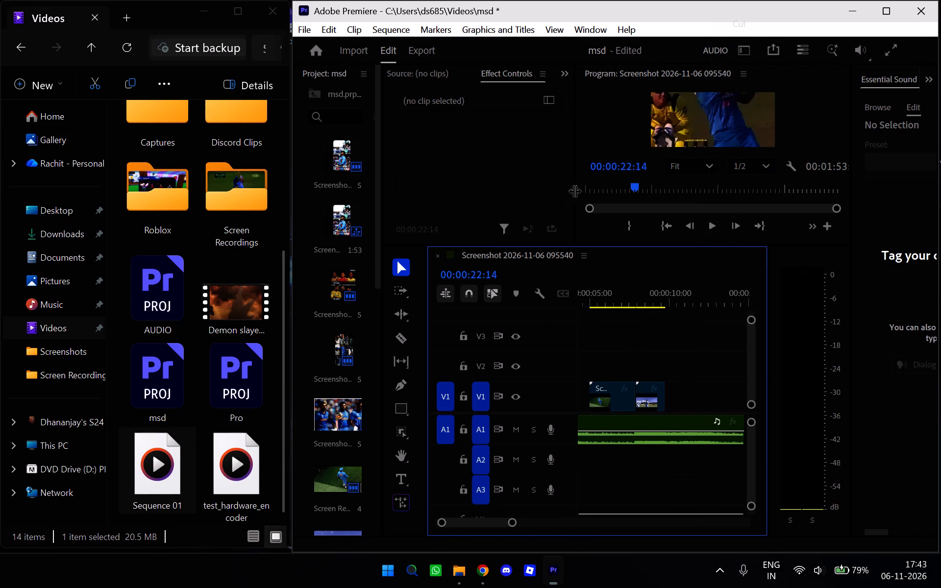
Switch to the YouTube MS Dhoni x Lambiya Judaiyan video in Chrome and pause it in full screen at 0:00.
scroll(680, 354, "up", 4)
scroll(680, 354, "down", 5)
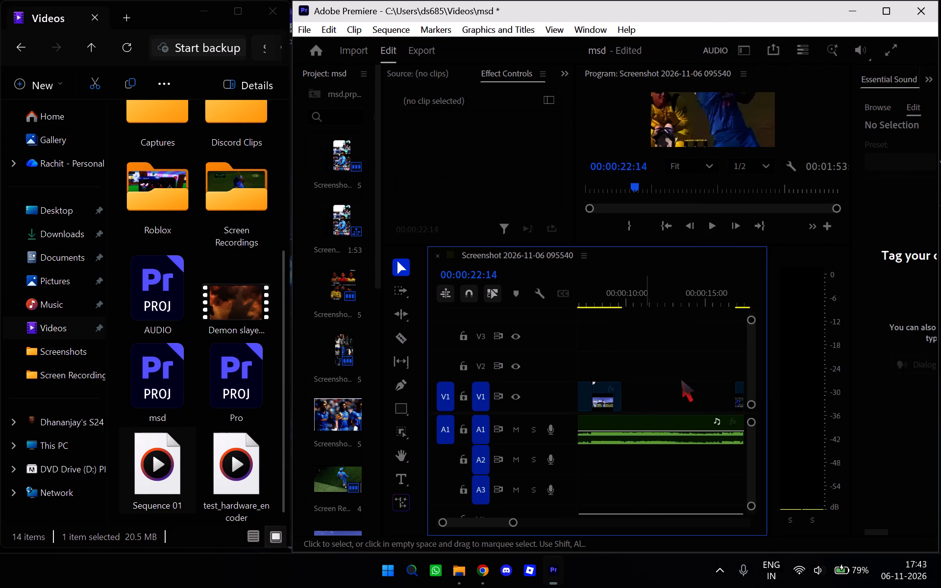
left_click(486, 576)
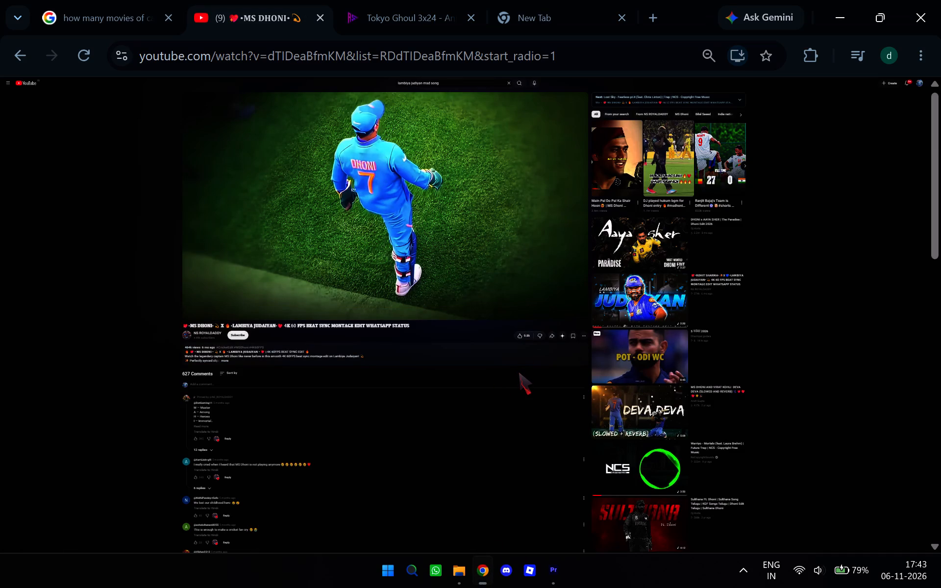
scroll(519, 372, "up", 4, "ctrl")
scroll(519, 372, "down", 2, "ctrl")
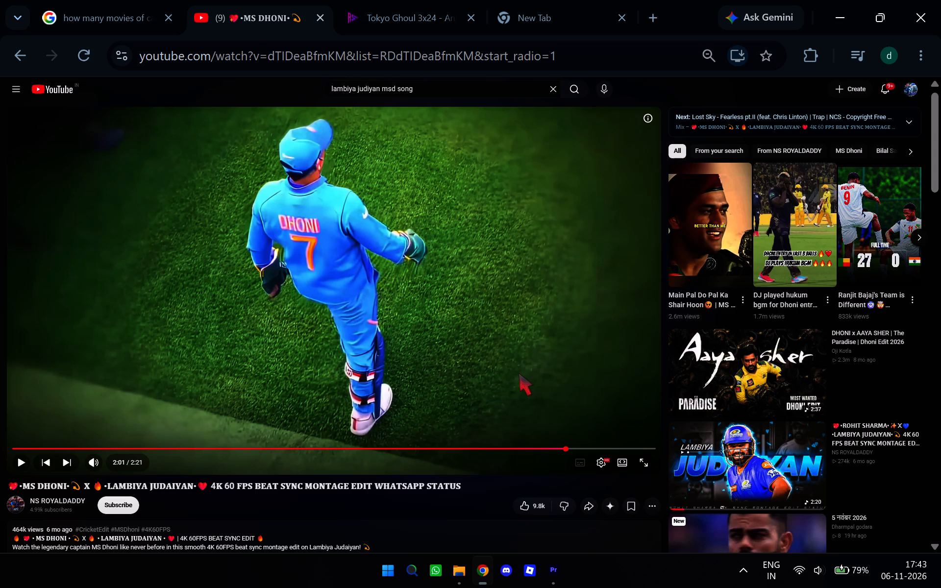
left_click(476, 356)
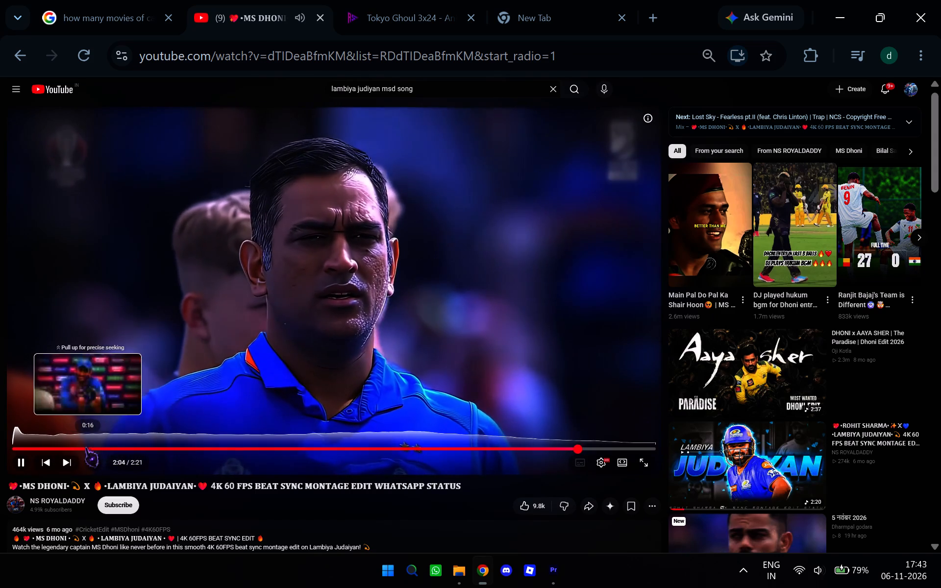
left_click(70, 448)
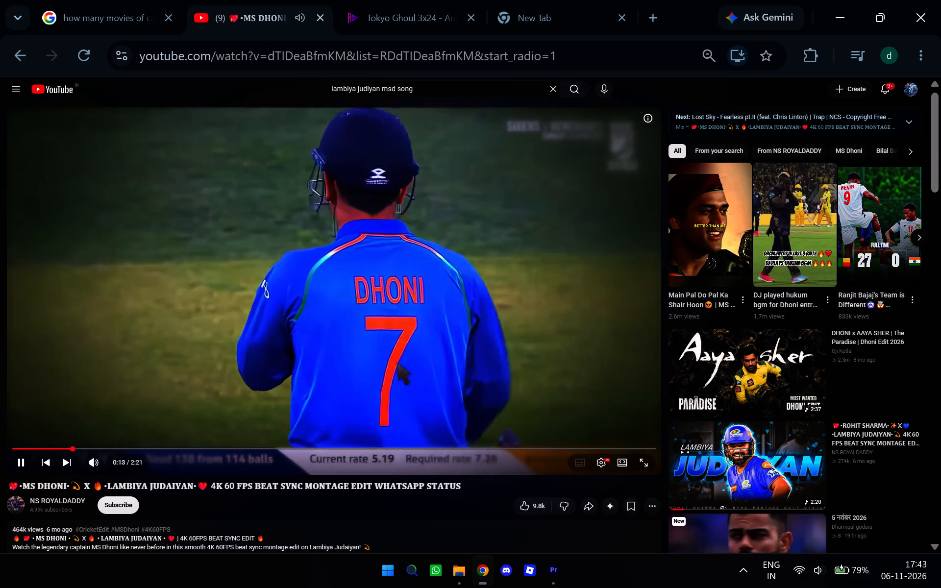
left_click(651, 463)
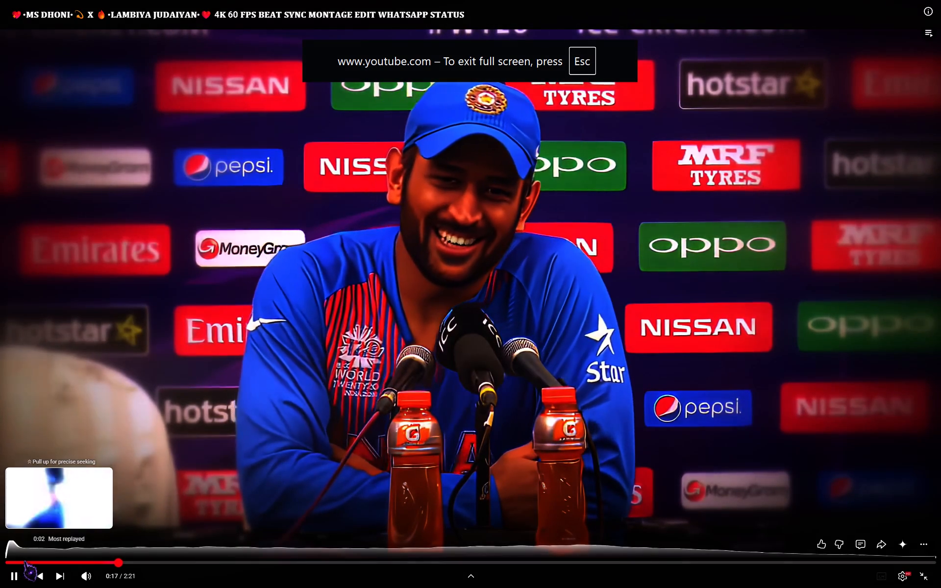
left_click(25, 560)
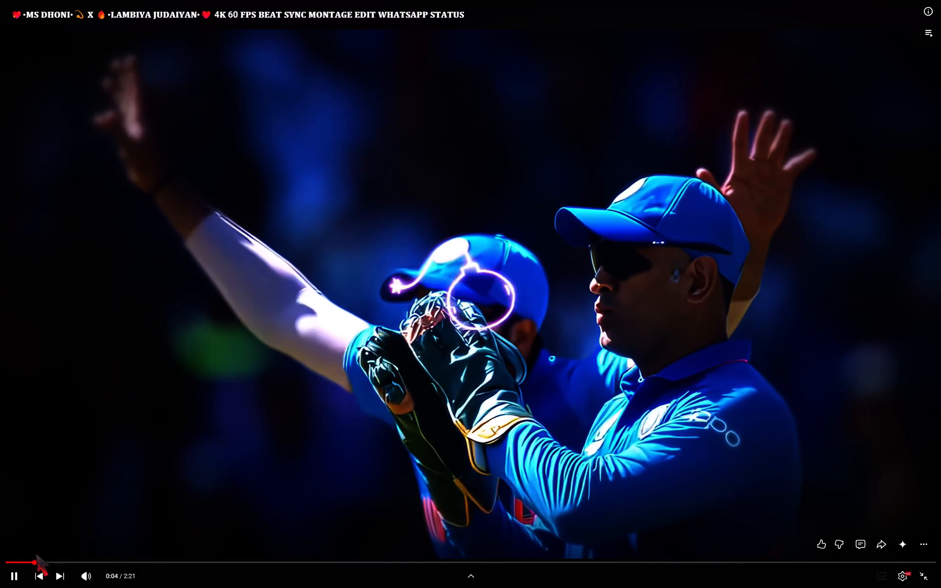
left_click_drag(37, 561, 0, 568)
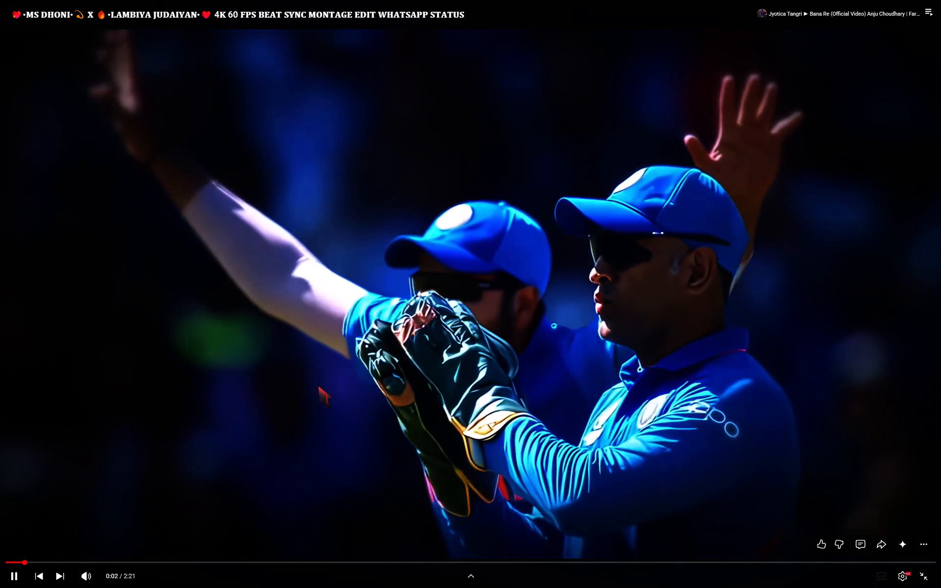
key("Left")
left_click(360, 359)
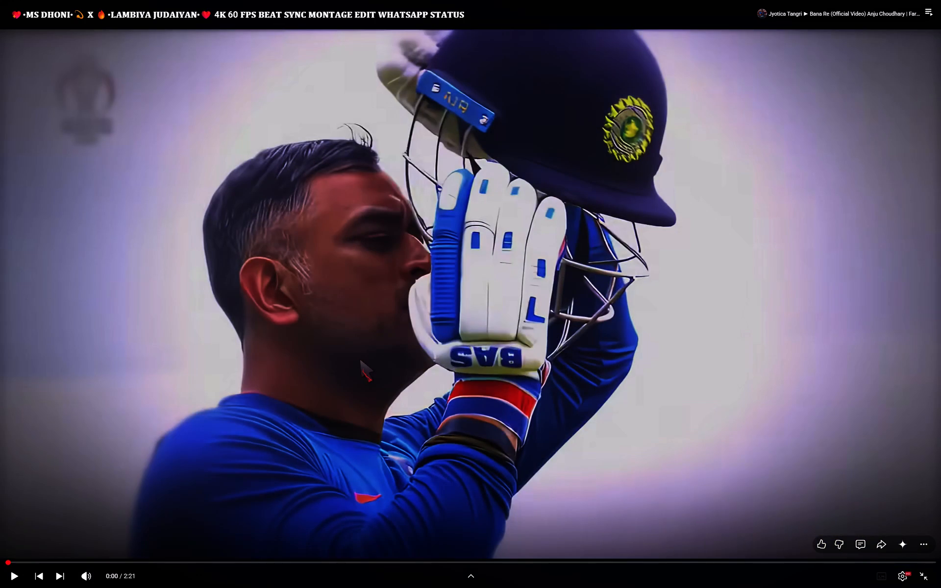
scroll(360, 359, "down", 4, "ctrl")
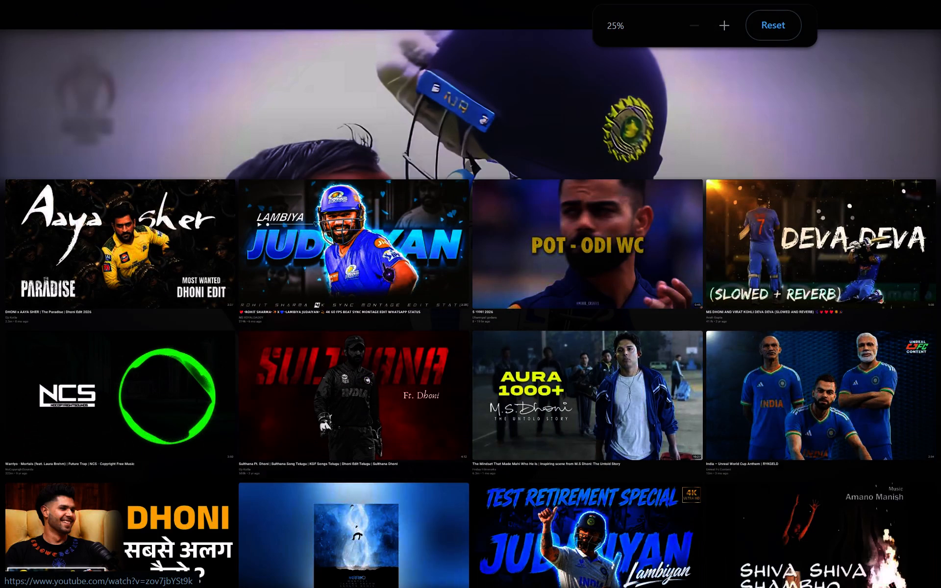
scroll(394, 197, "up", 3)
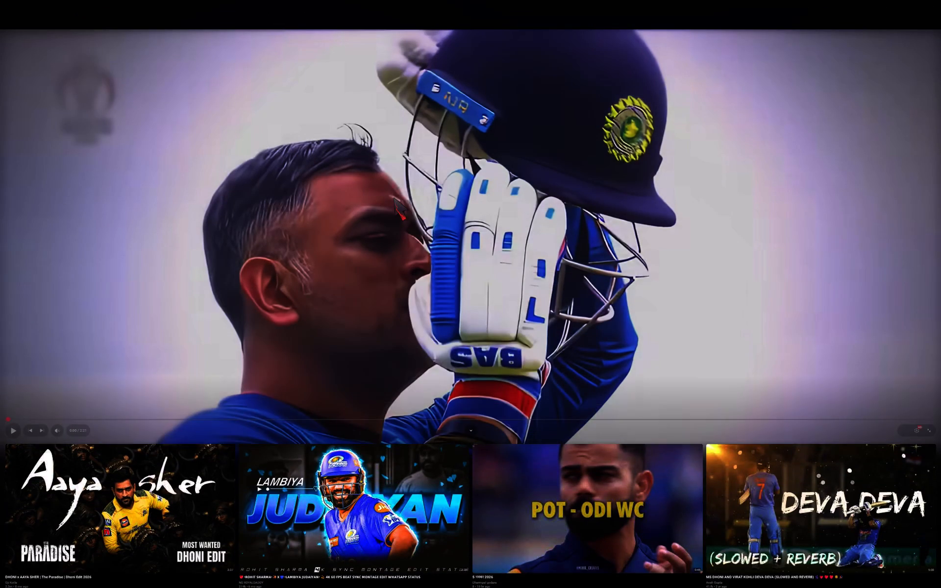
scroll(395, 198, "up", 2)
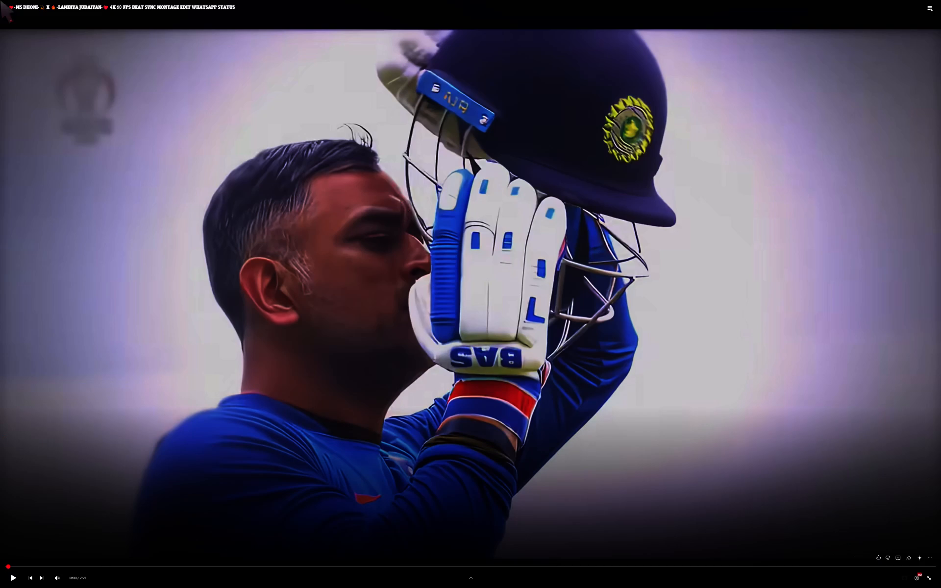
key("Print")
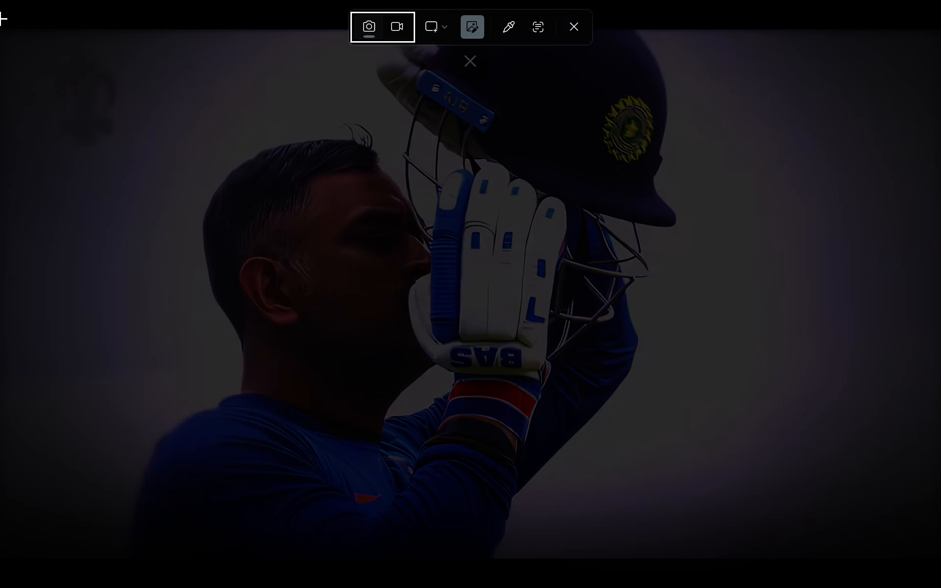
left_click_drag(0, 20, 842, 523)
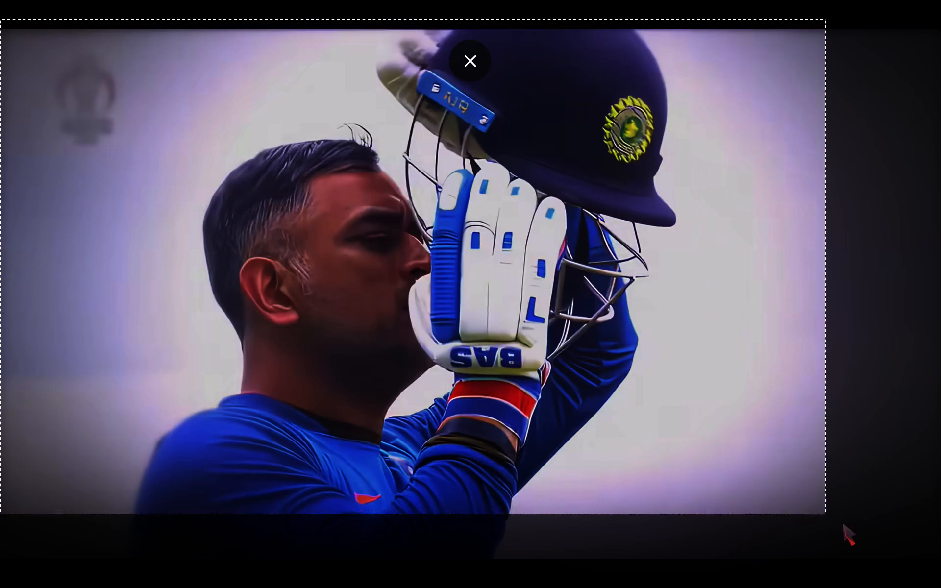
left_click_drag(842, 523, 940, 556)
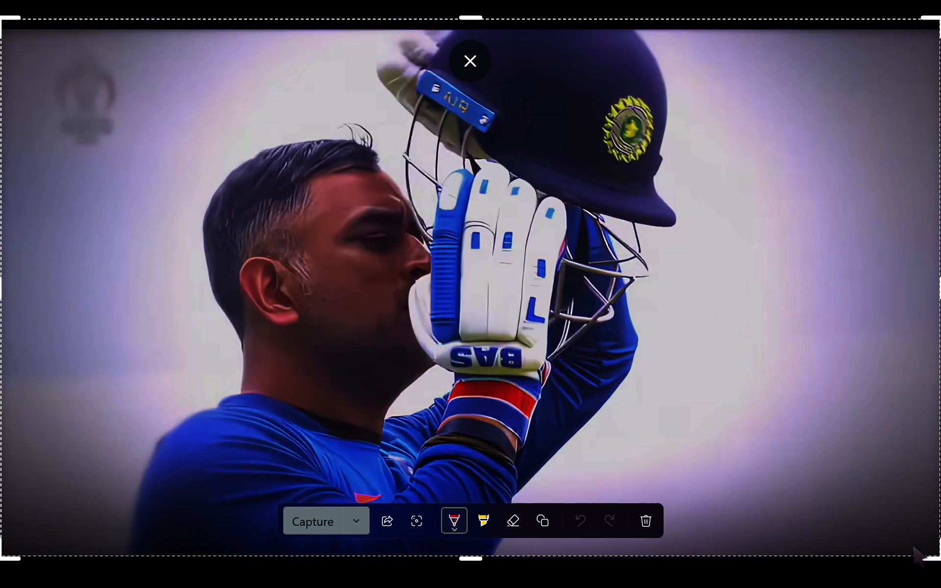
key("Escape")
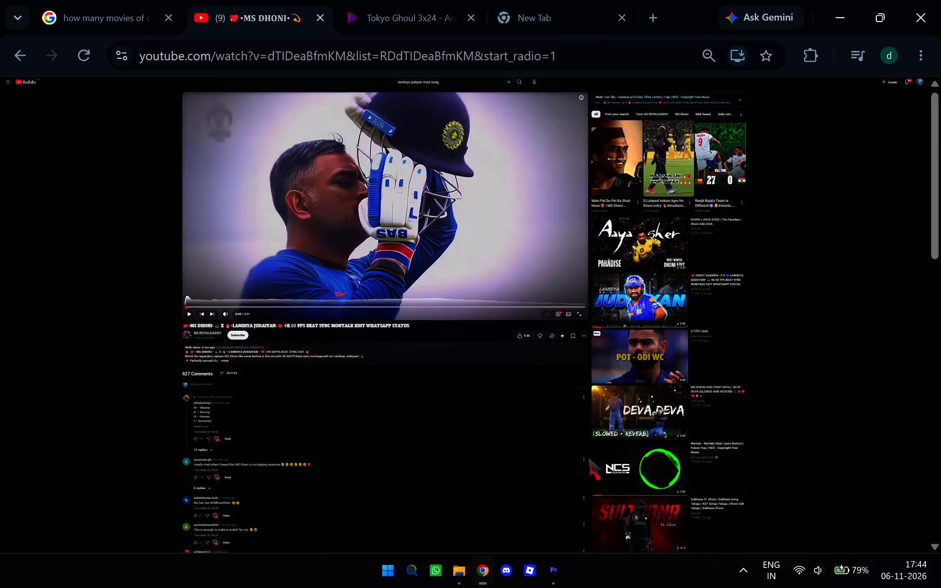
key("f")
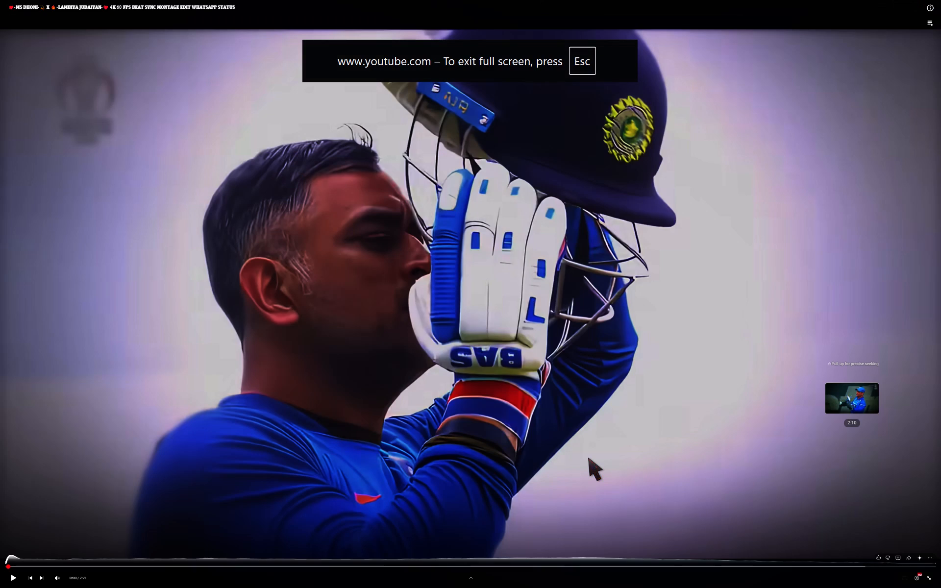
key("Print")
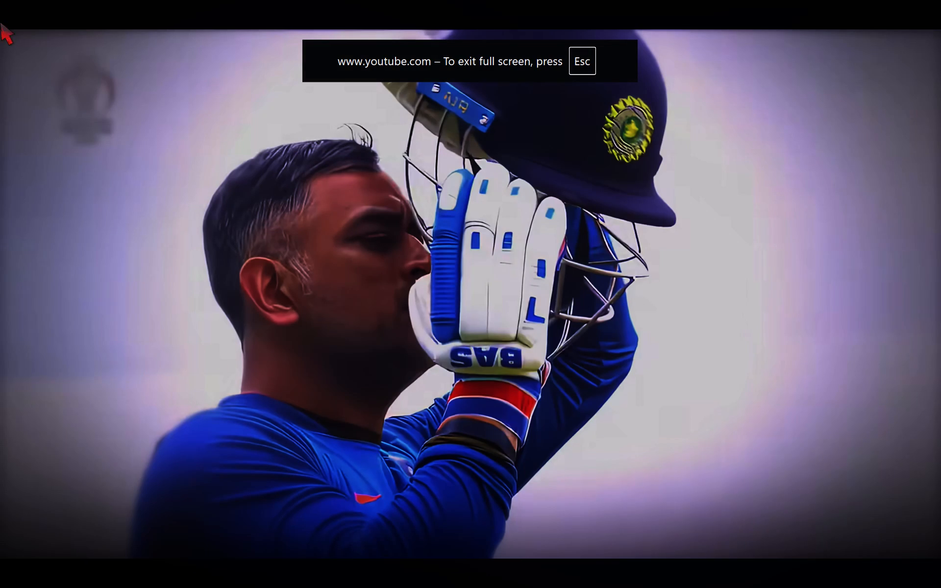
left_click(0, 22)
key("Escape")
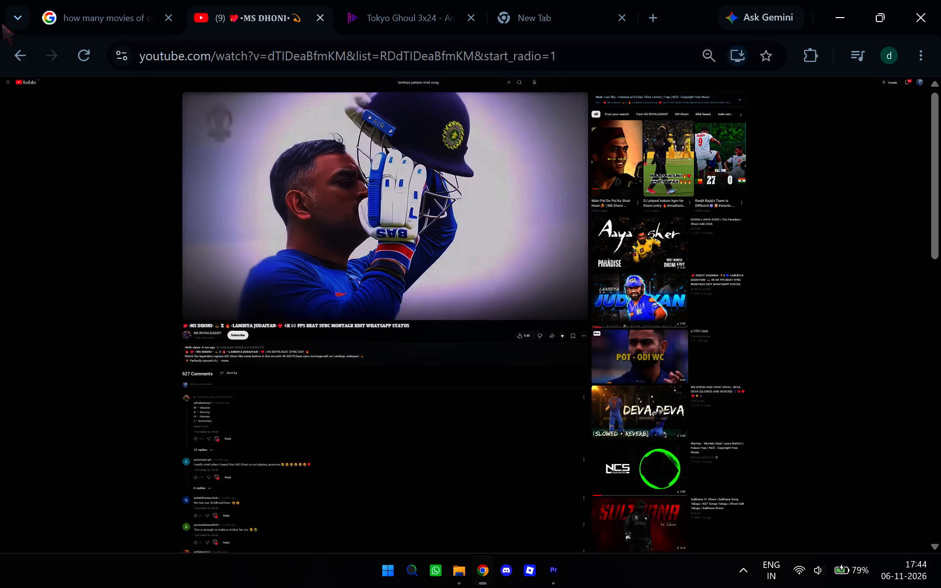
Return the paused Dhoni video to full screen and bring up Snipping Tool in screen-recording mode.
key("f")
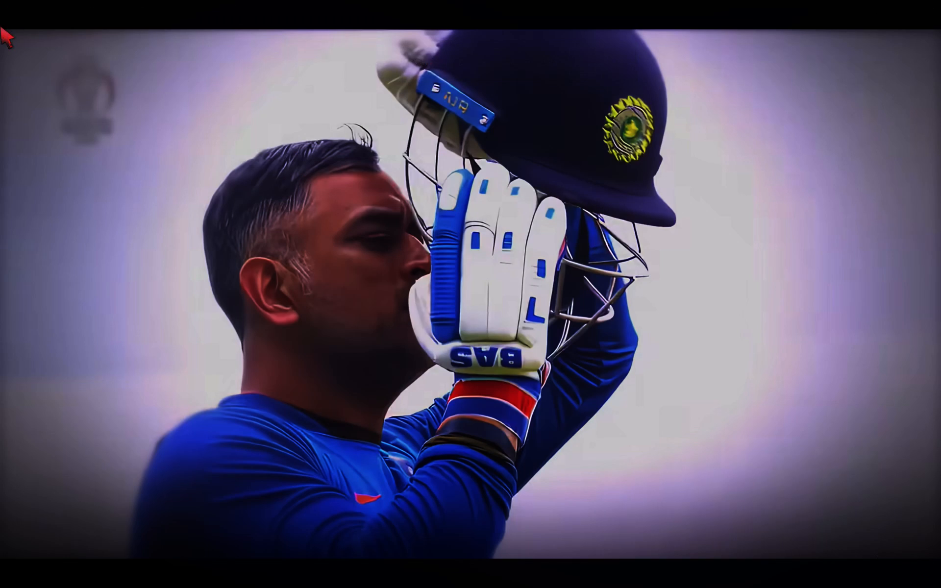
key("Print")
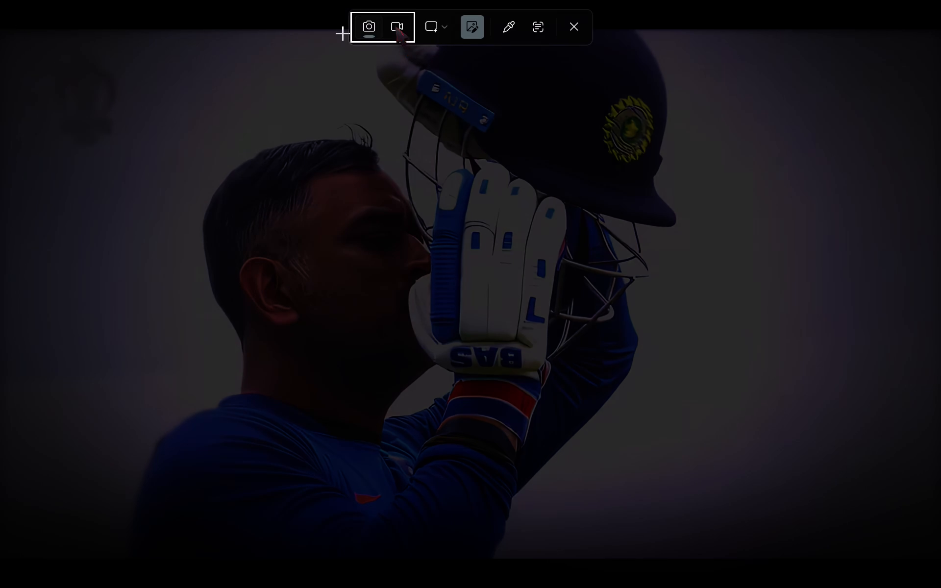
left_click(394, 23)
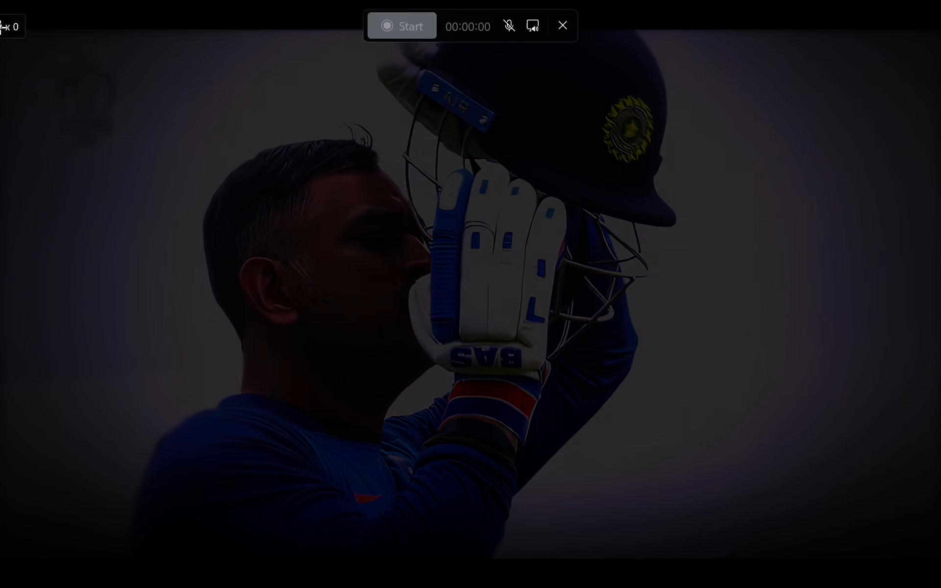
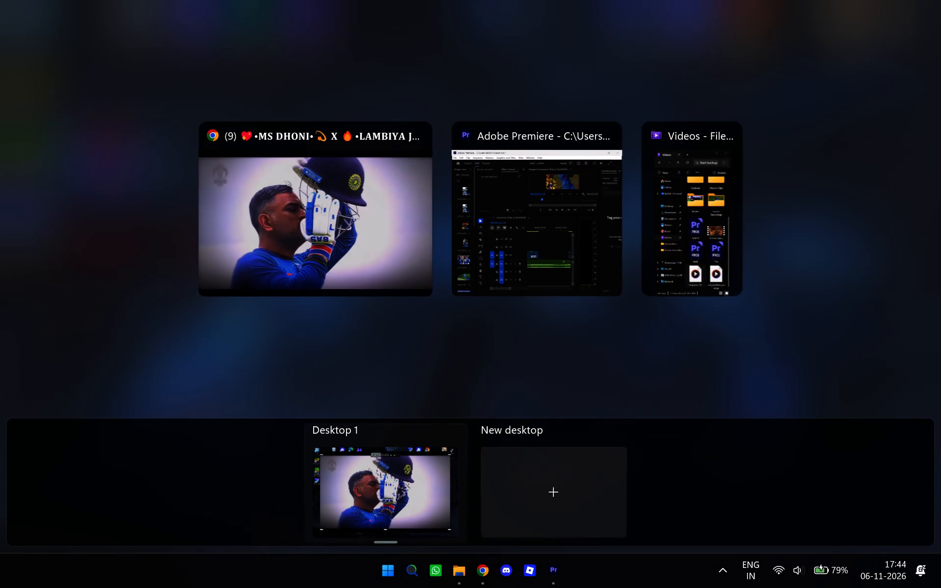
Screen-record about 9 seconds of the full-screen Dhoni video from 0:00 with Snipping Tool, and leave the video paused out of full screen.
left_click(558, 234)
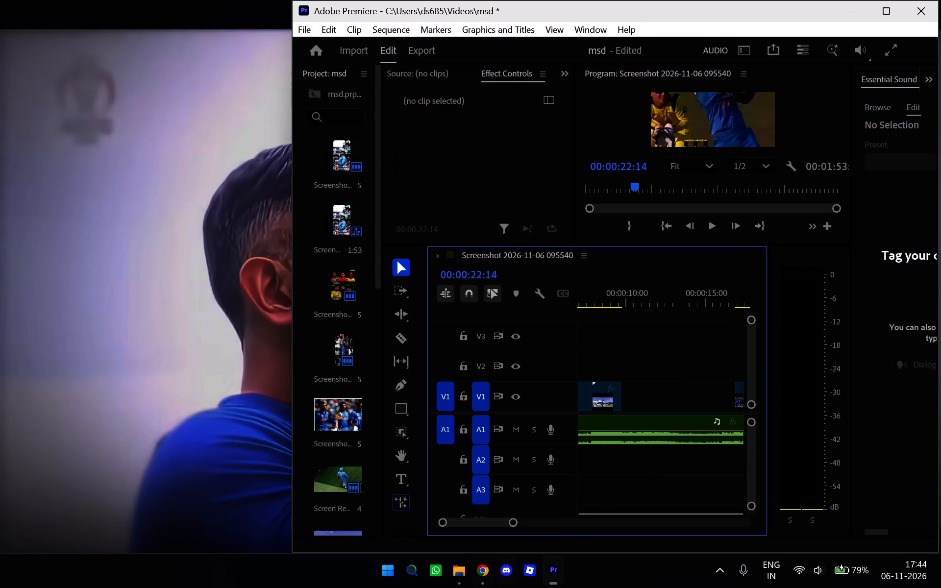
left_click(550, 571)
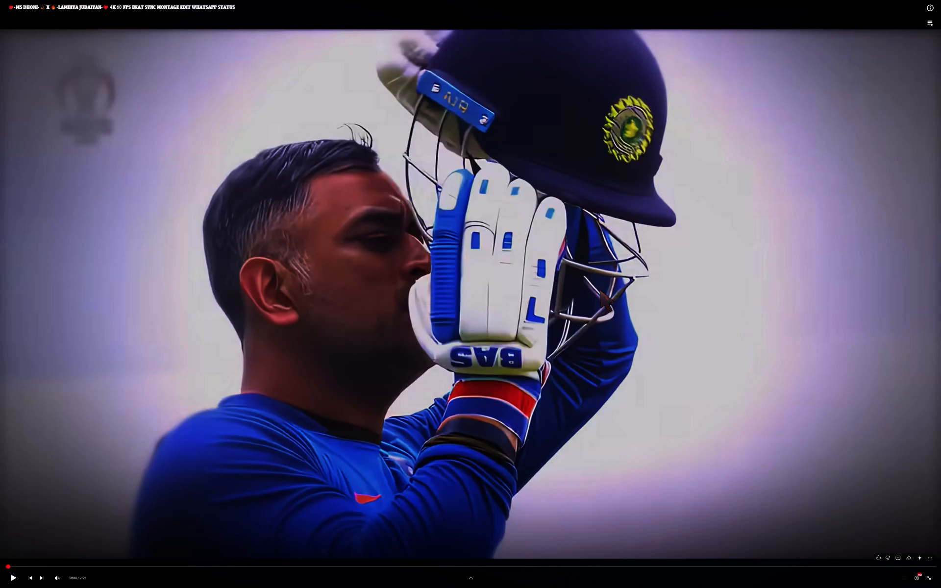
key("Print")
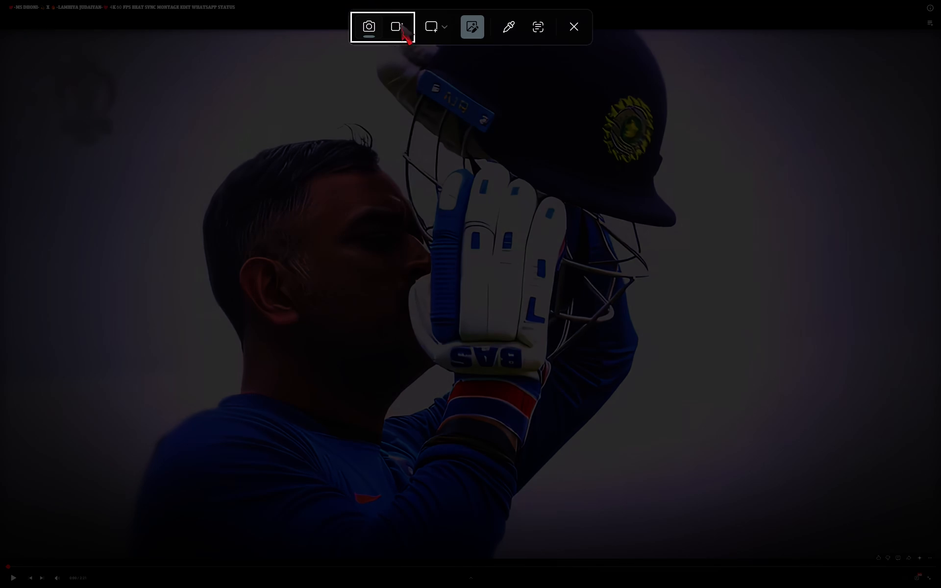
left_click(399, 23)
left_click_drag(0, 24, 486, 371)
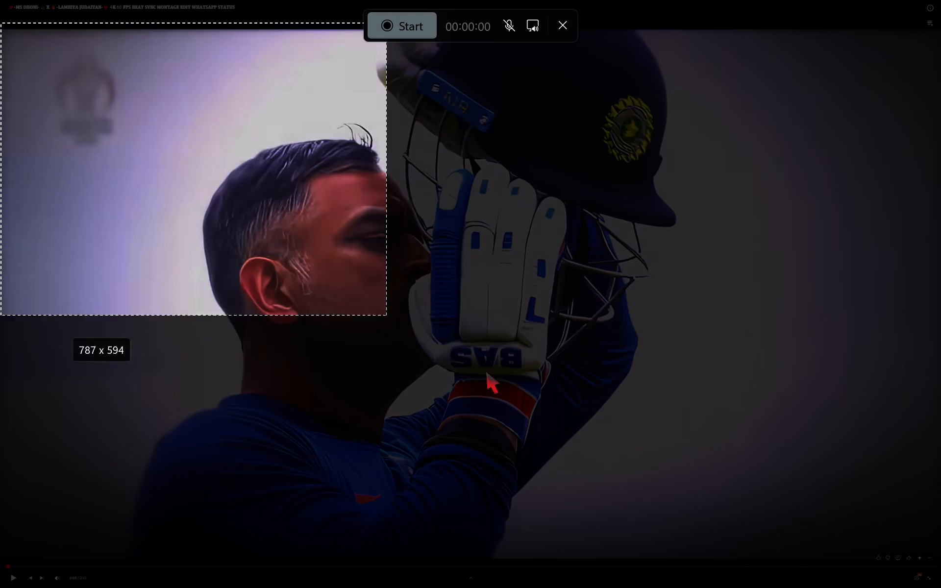
left_click_drag(486, 371, 940, 553)
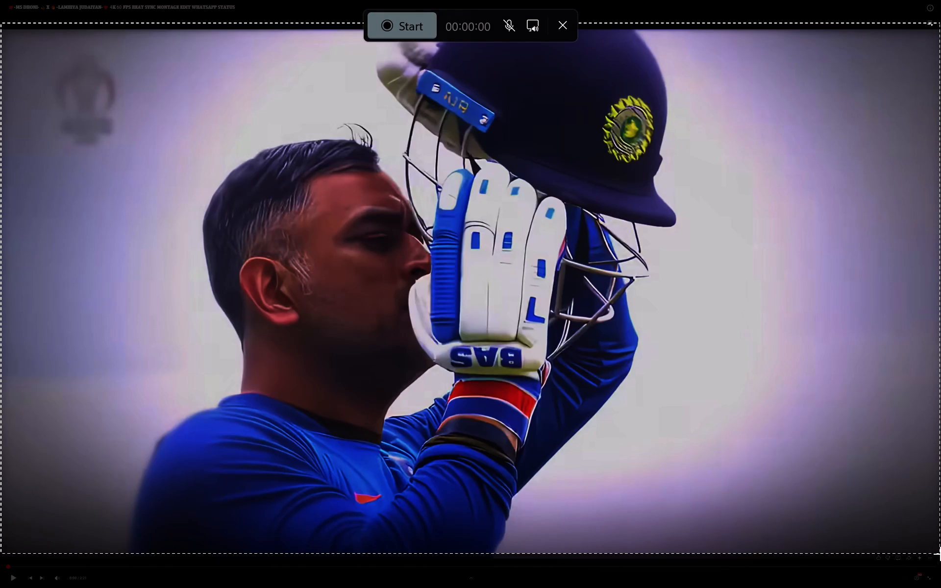
left_click(407, 29)
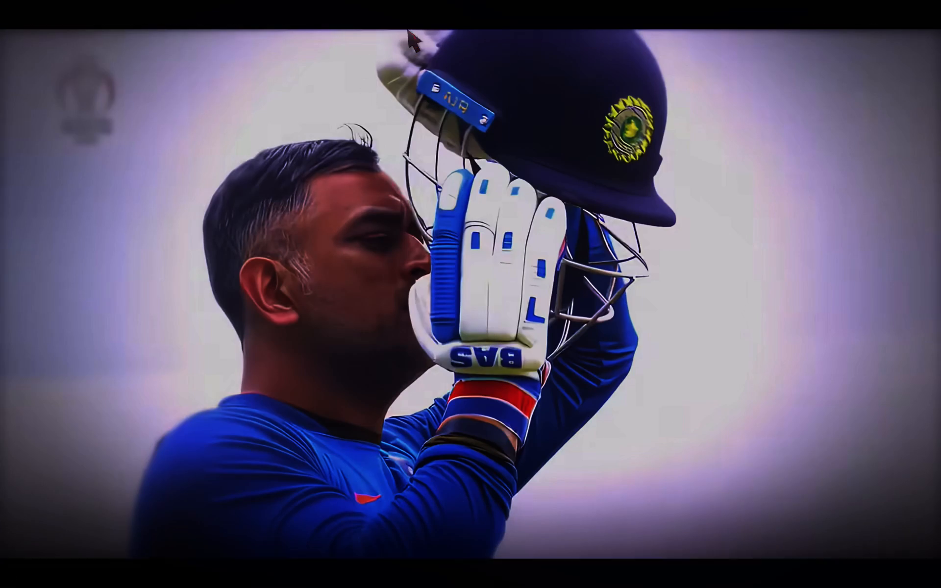
left_click(263, 136)
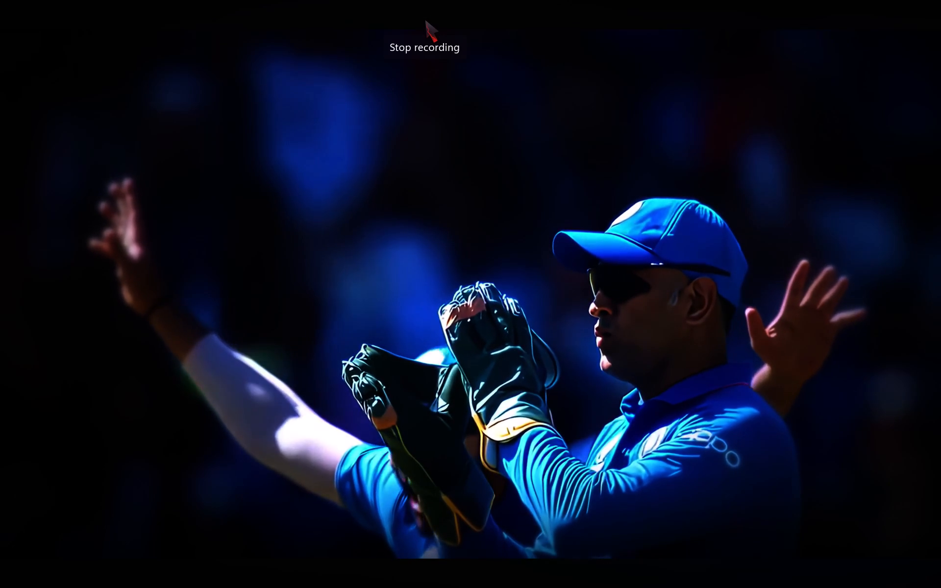
left_click(425, 20)
left_click(481, 189)
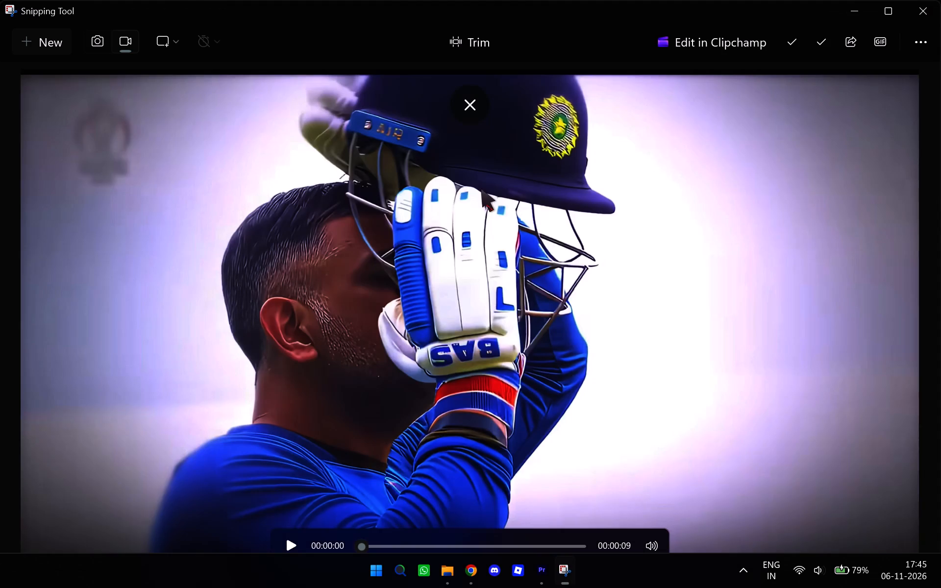
left_click(926, 11)
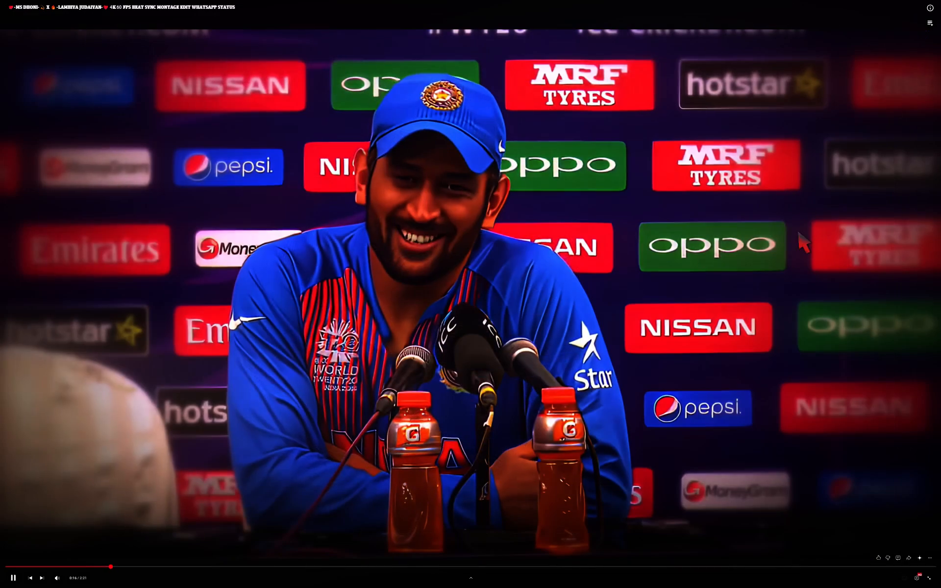
left_click(594, 325)
key("Escape")
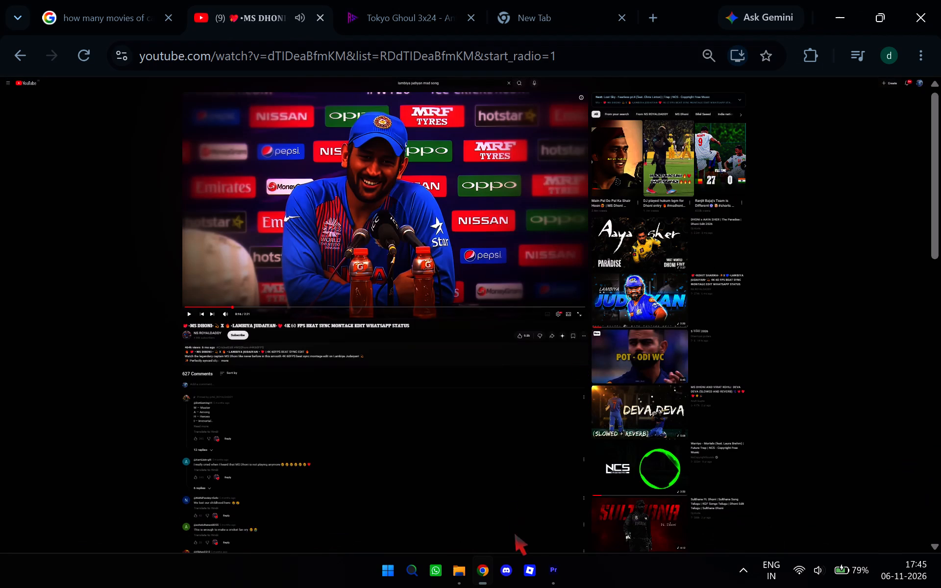
Open the Screen Recordings folder in File Explorer alongside Premiere and go to the newest recordings.
left_click(550, 568)
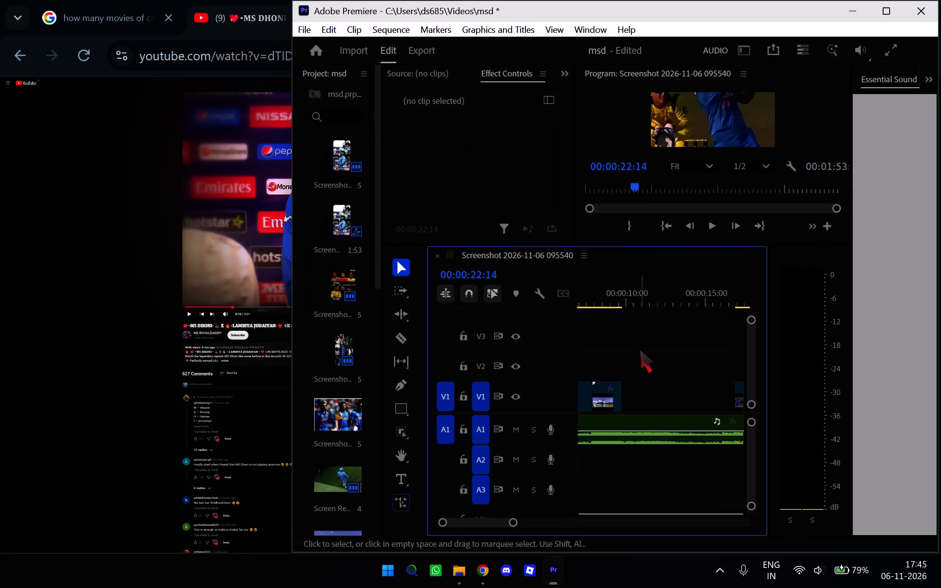
scroll(641, 352, "down", 3)
scroll(641, 352, "up", 3)
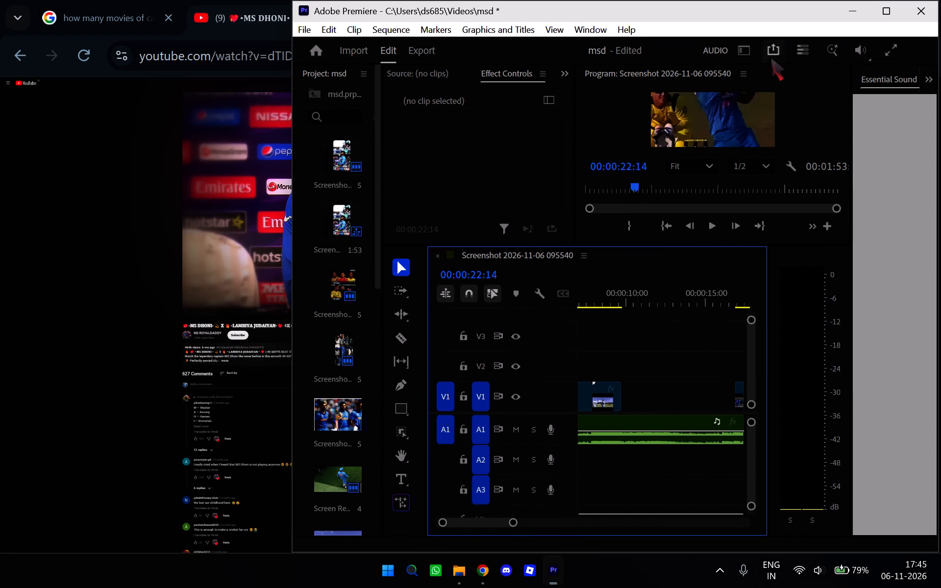
left_click(491, 587)
left_click(491, 587)
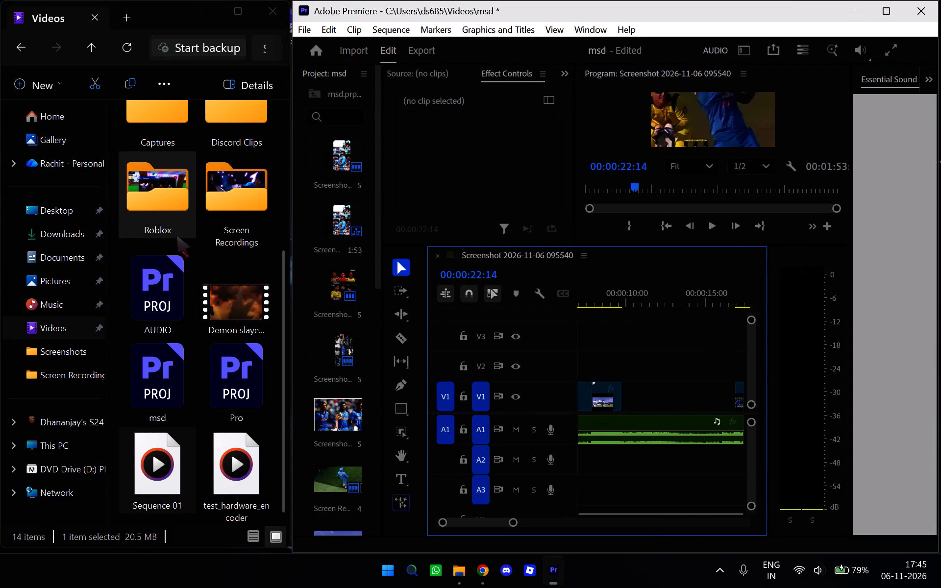
scroll(225, 211, "up", 2)
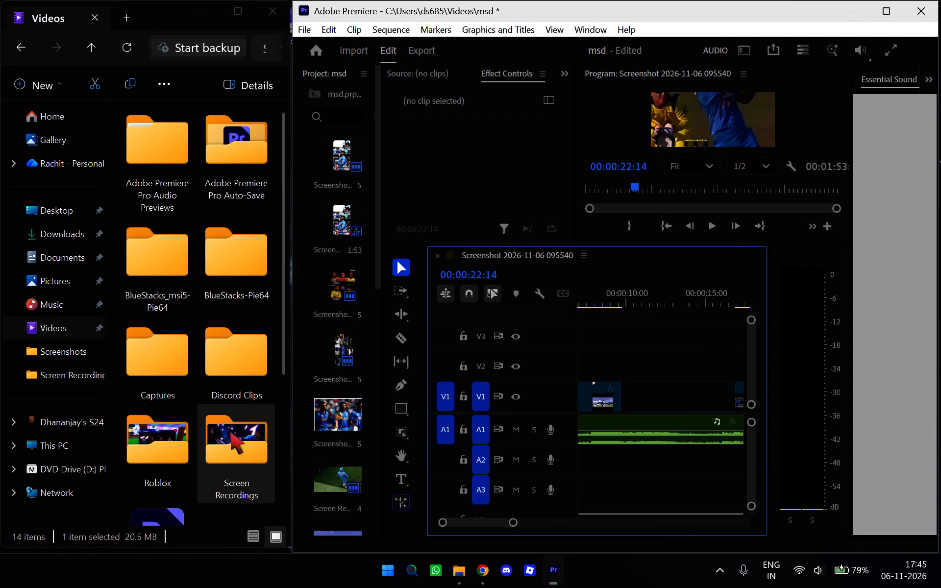
left_click(230, 431)
left_click(208, 471)
double_click(209, 472)
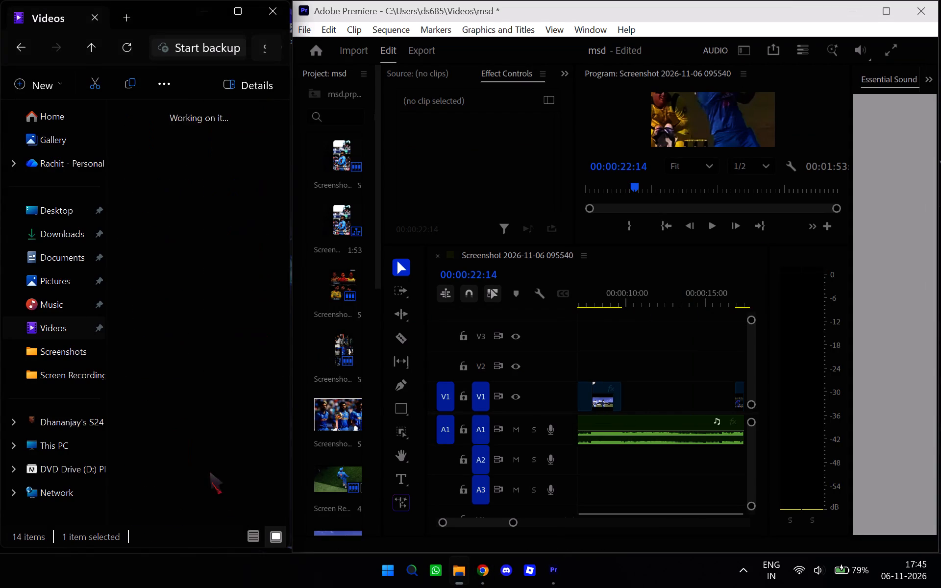
scroll(181, 349, "down", 15)
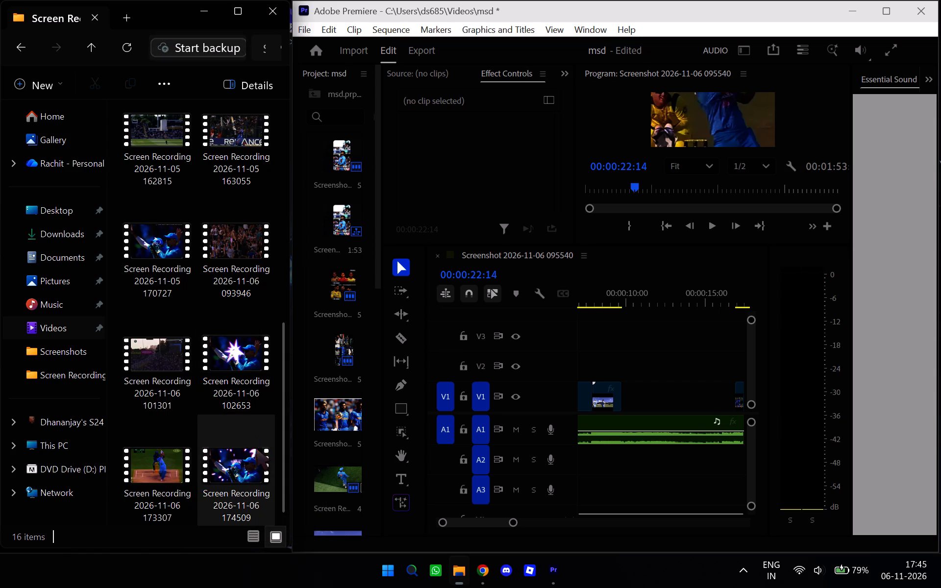
double_click(243, 452)
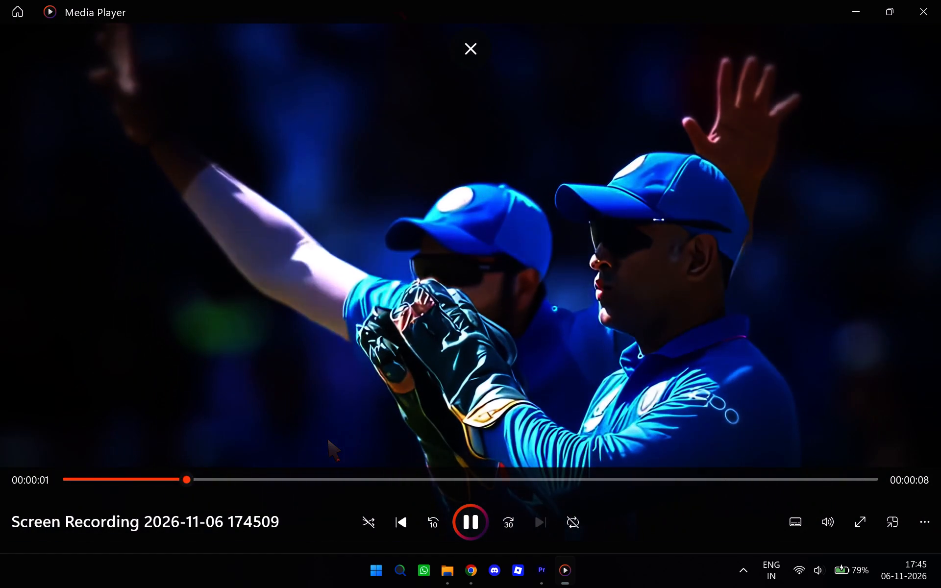
key("Escape")
key("Escape")
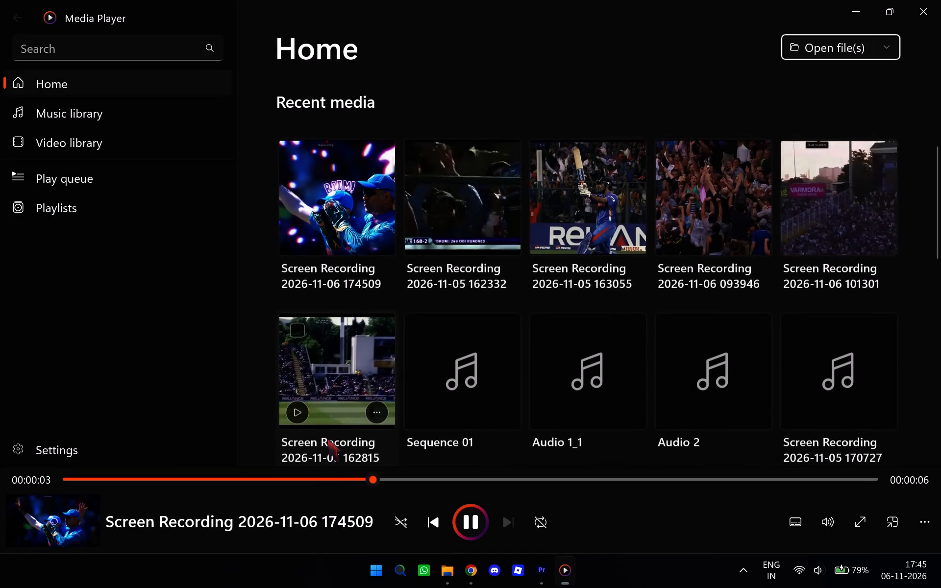
left_click(940, 0)
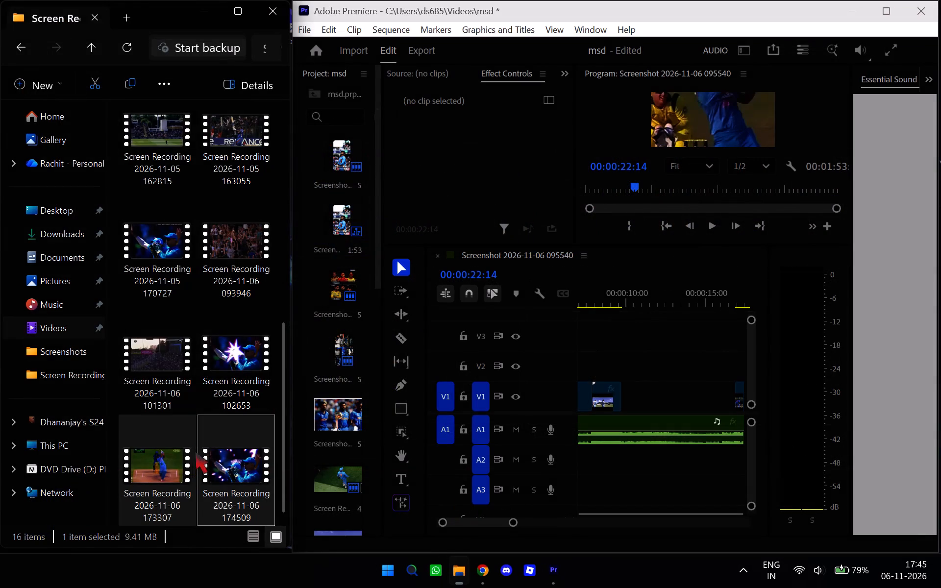
left_click_drag(230, 477, 586, 353)
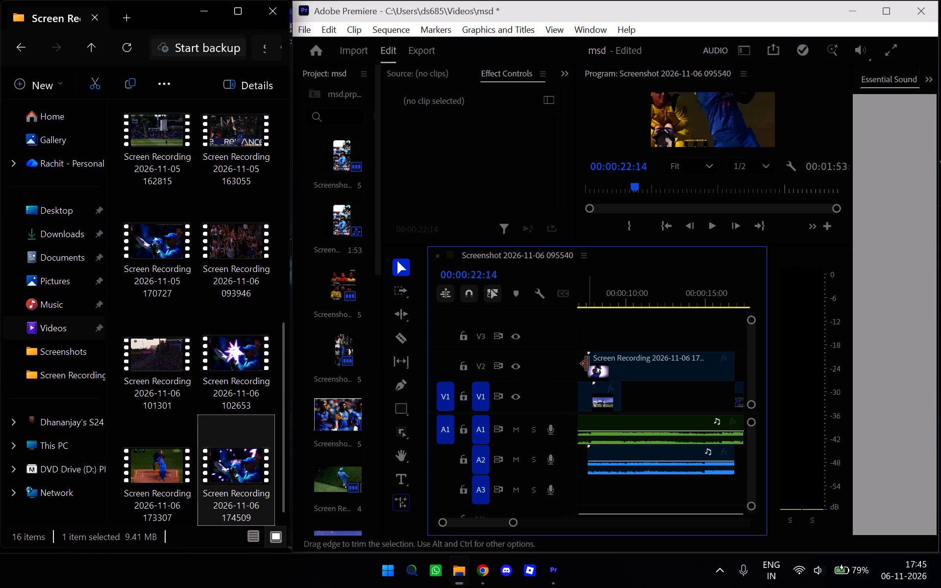
left_click_drag(588, 362, 590, 362)
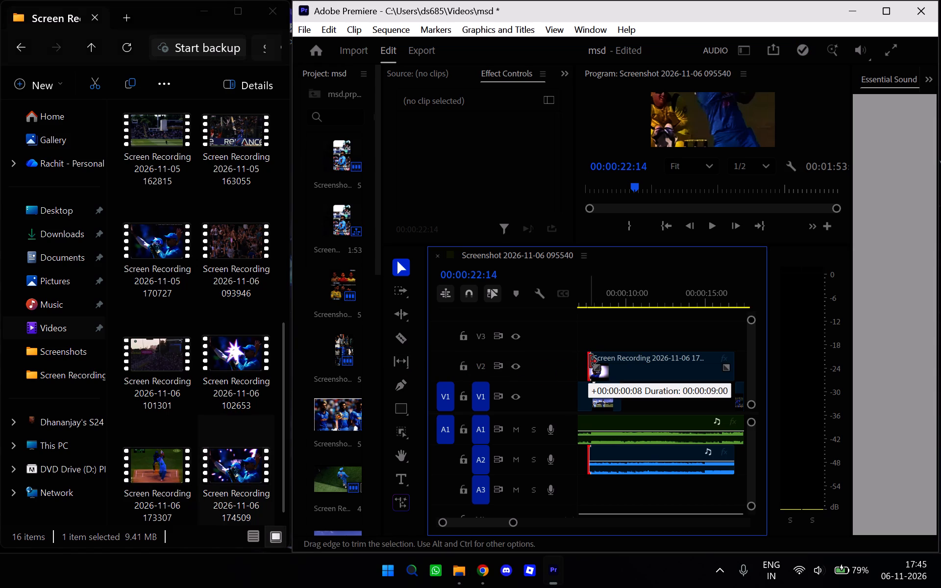
left_click_drag(590, 362, 594, 362)
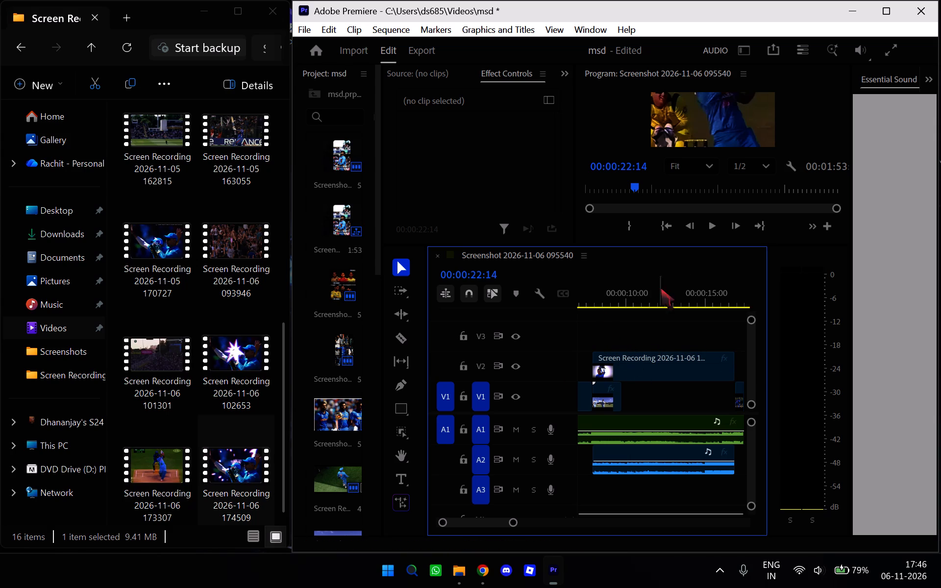
Bring the playhead back to 00:00:06:18 and play to 00:00:09:12 to check the new V2 recording against the soundtrack.
left_click(705, 230)
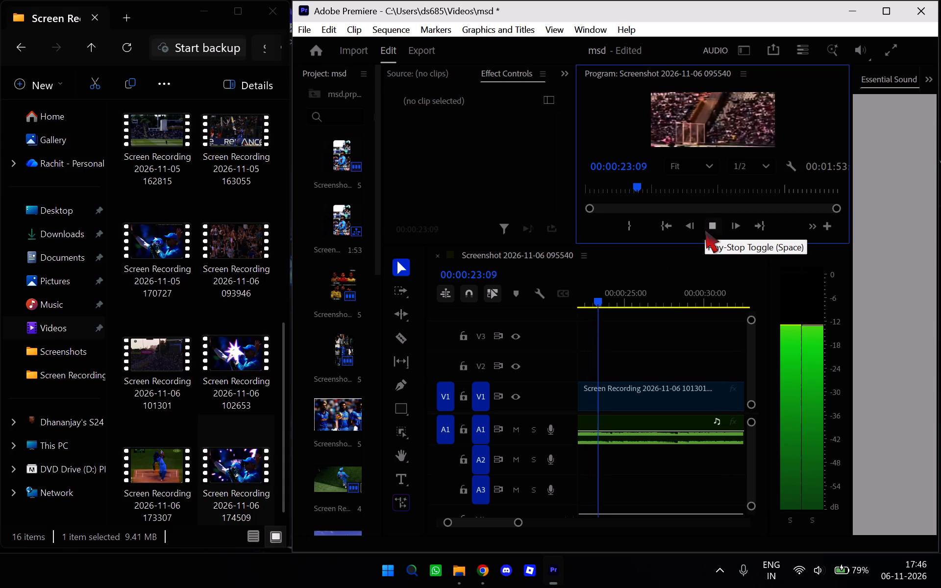
scroll(655, 298, "down", 4)
scroll(655, 298, "up", 12)
scroll(655, 298, "down", 6)
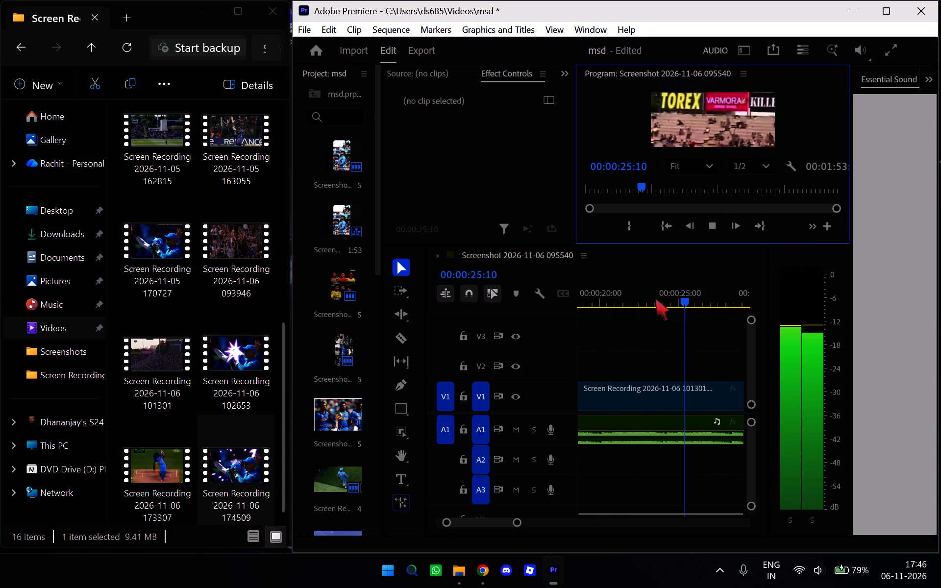
left_click_drag(704, 307, 666, 313)
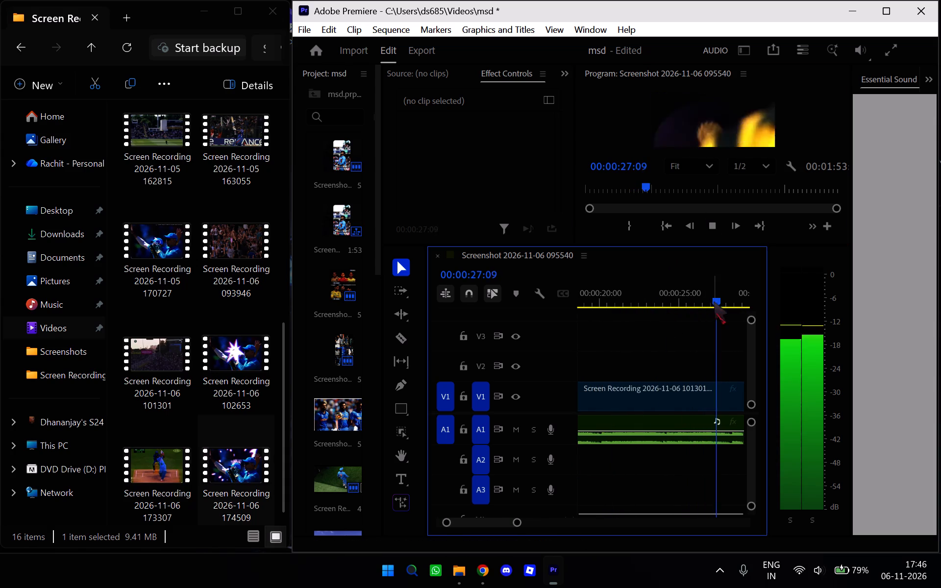
left_click_drag(714, 301, 682, 360)
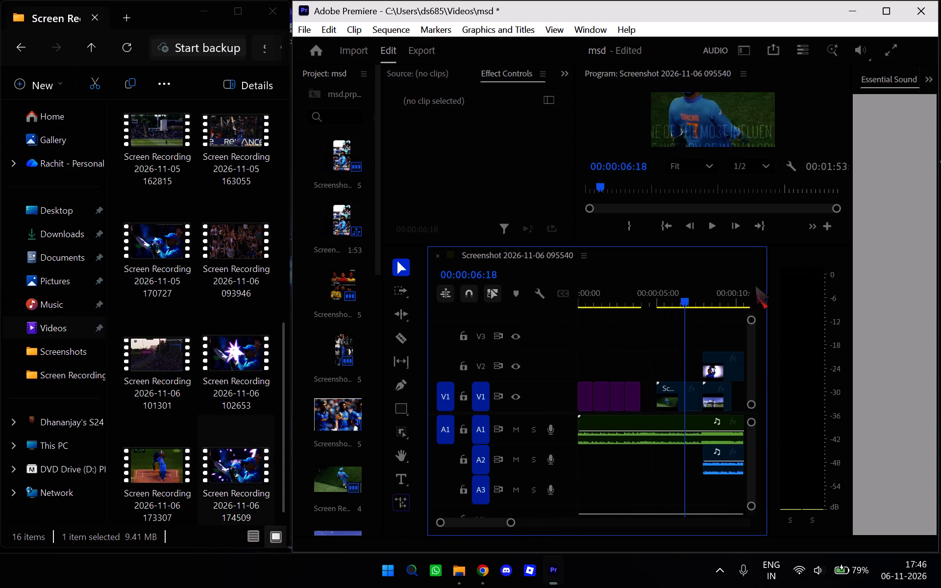
left_click(713, 227)
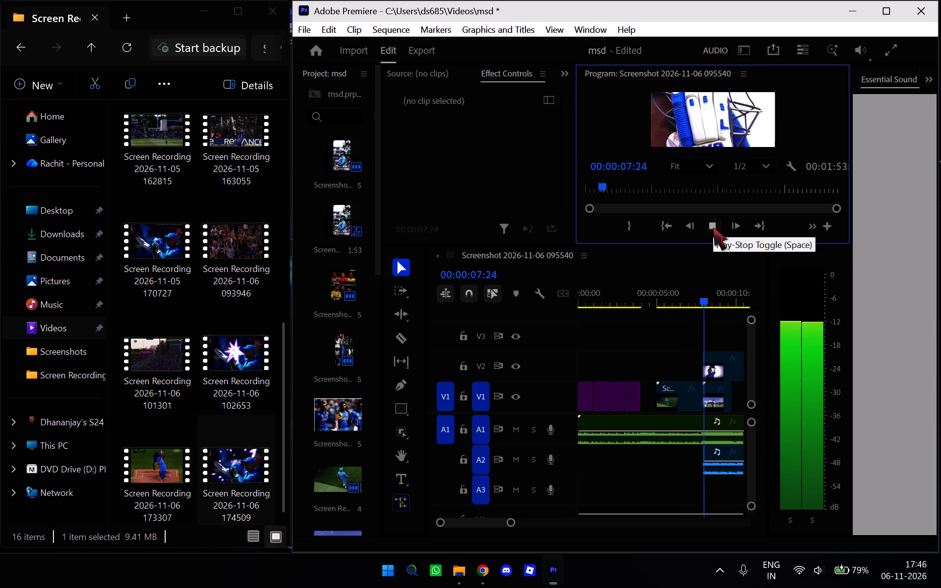
left_click(713, 227)
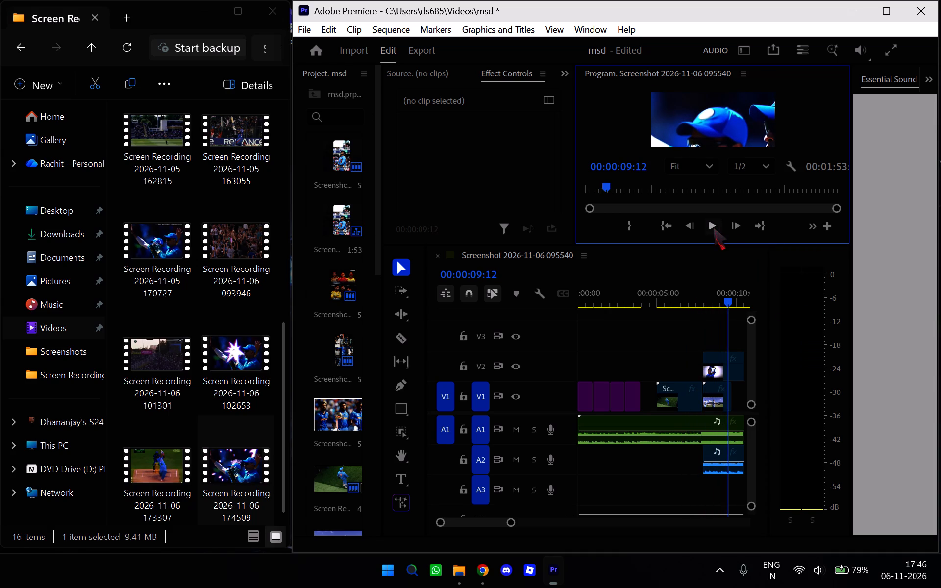
Split the V2 recording at about 00:00:09:00 and cut out its opening portion together with the linked audio.
scroll(706, 262, "up", 1)
scroll(684, 296, "down", 1)
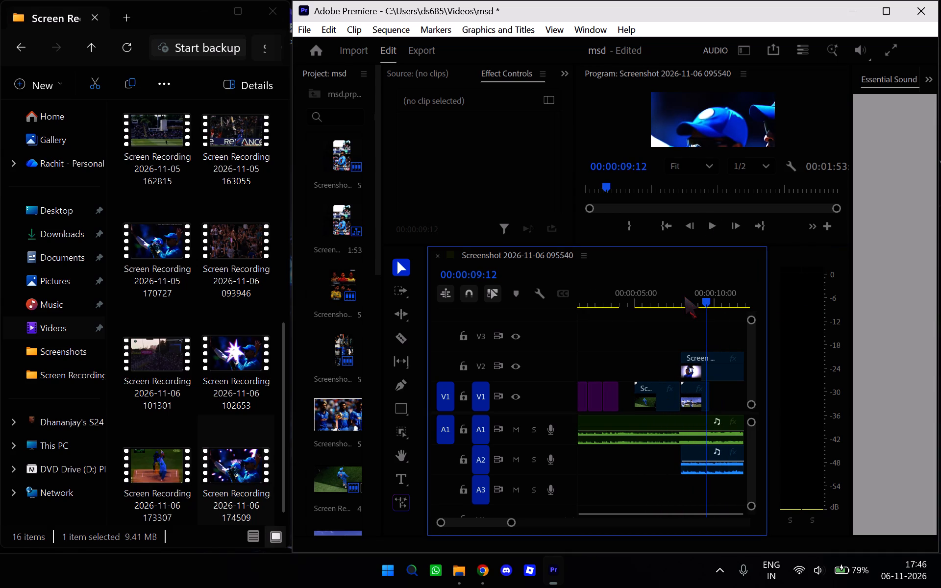
scroll(684, 296, "down", 1)
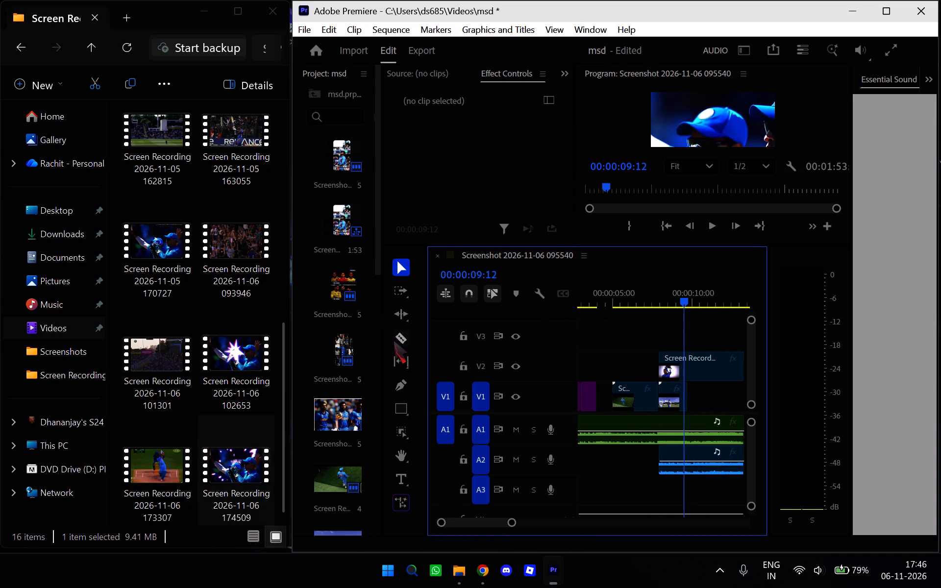
left_click(402, 332)
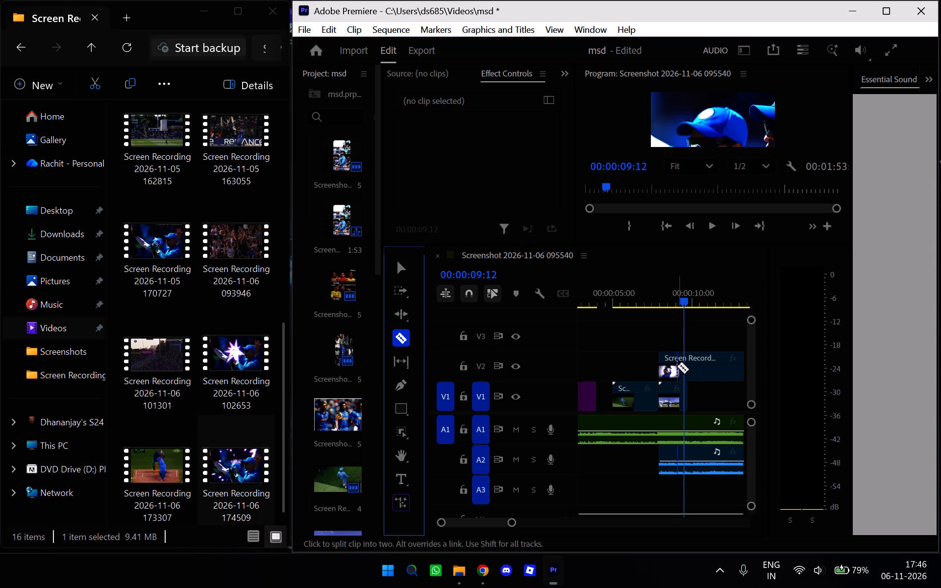
left_click(678, 366)
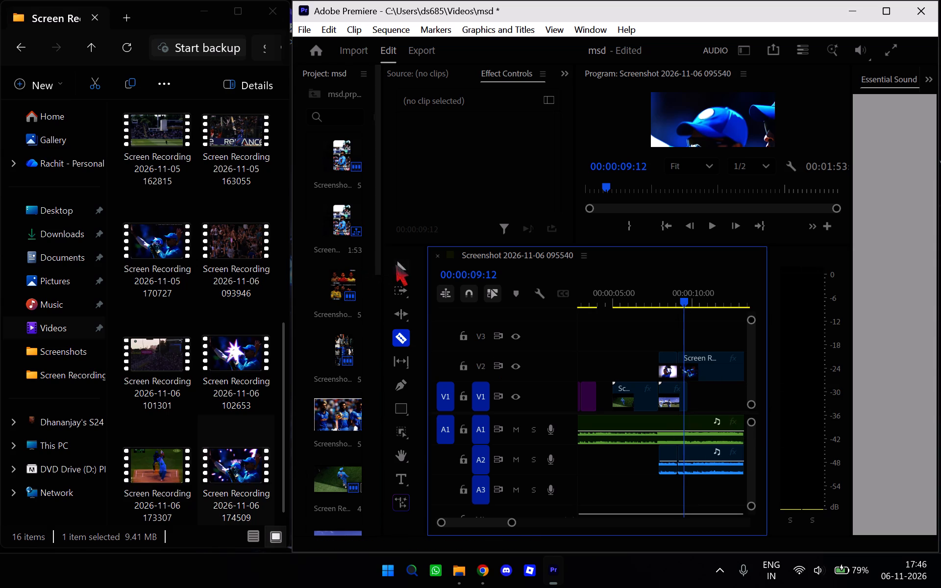
left_click(395, 264)
left_click(666, 363)
right_click(665, 362)
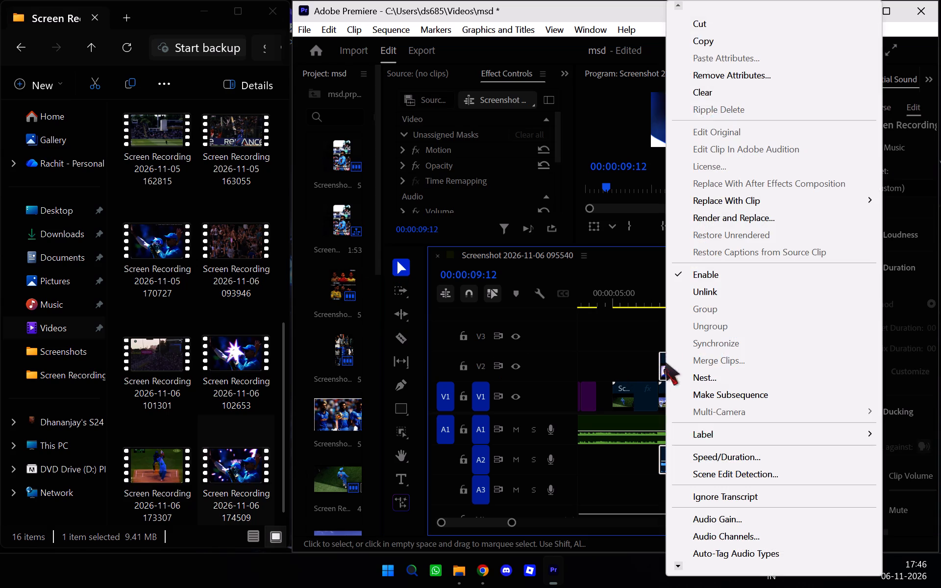
left_click(695, 29)
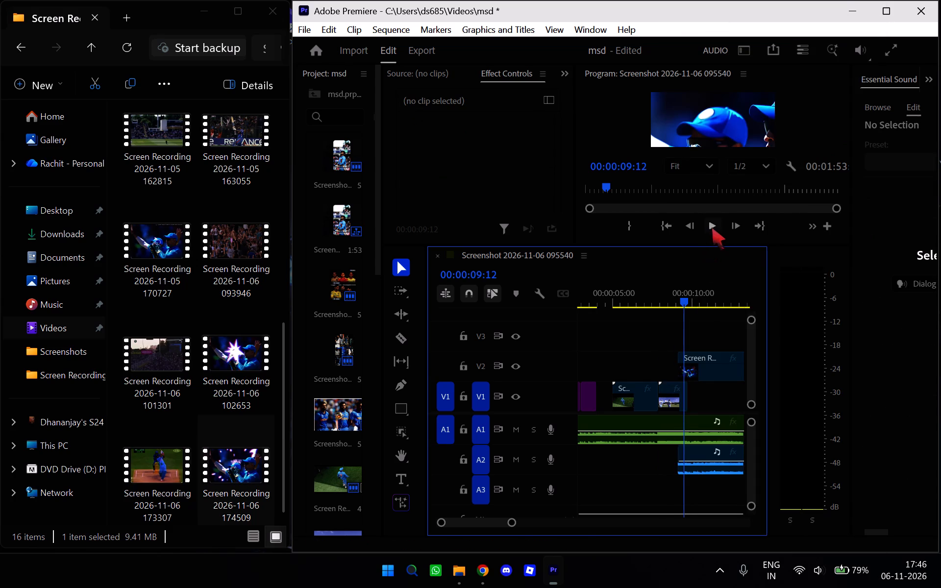
Play the sequence from around 00:00:09:00 to 00:00:20:14 and replay the recording's ending up to 00:00:16:11 to find its cut point.
left_click(712, 227)
left_click_drag(708, 315, 697, 311)
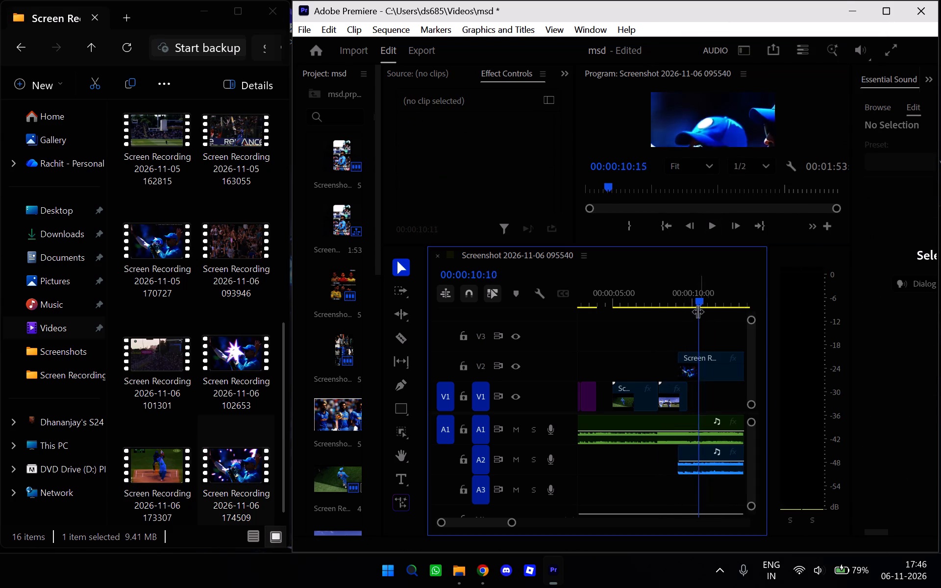
left_click_drag(697, 311, 670, 307)
left_click(713, 229)
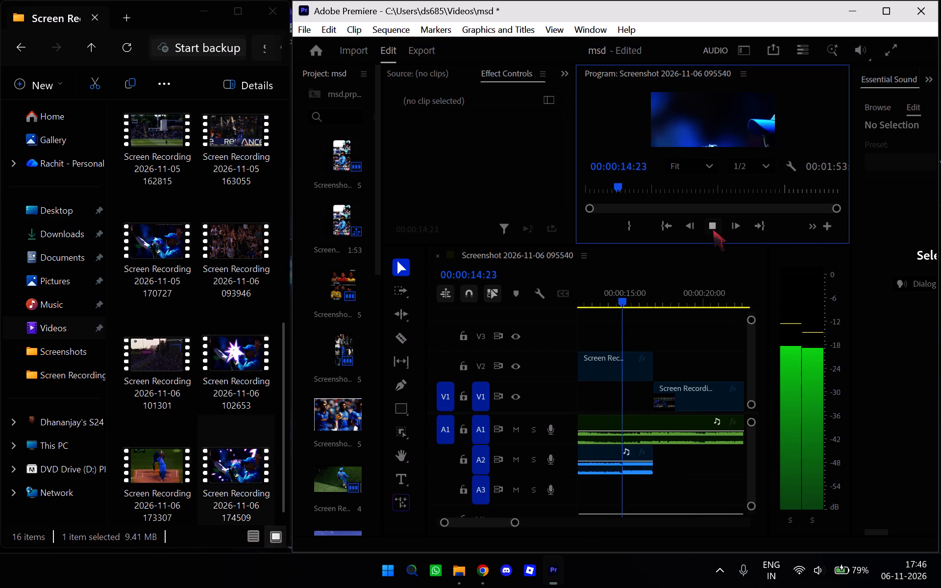
left_click(713, 229)
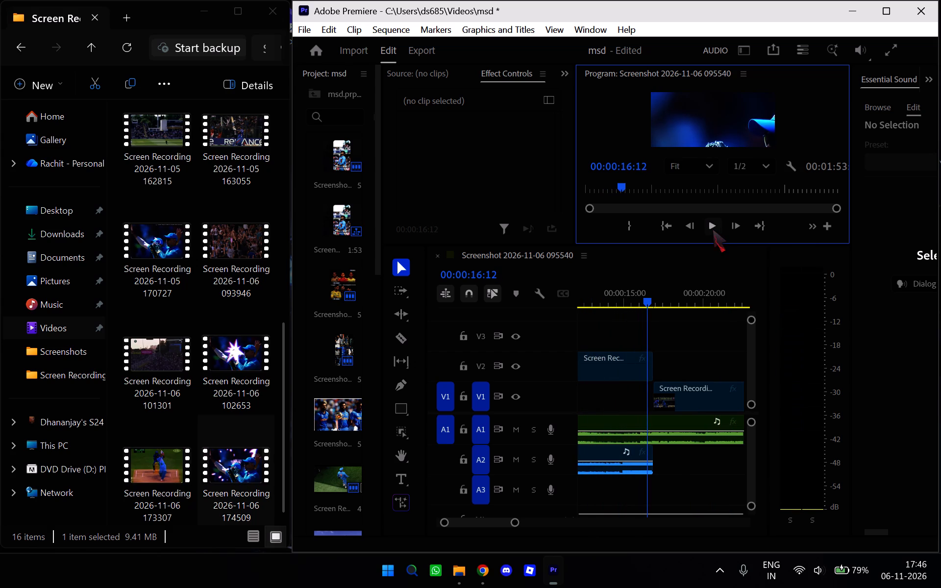
left_click(713, 229)
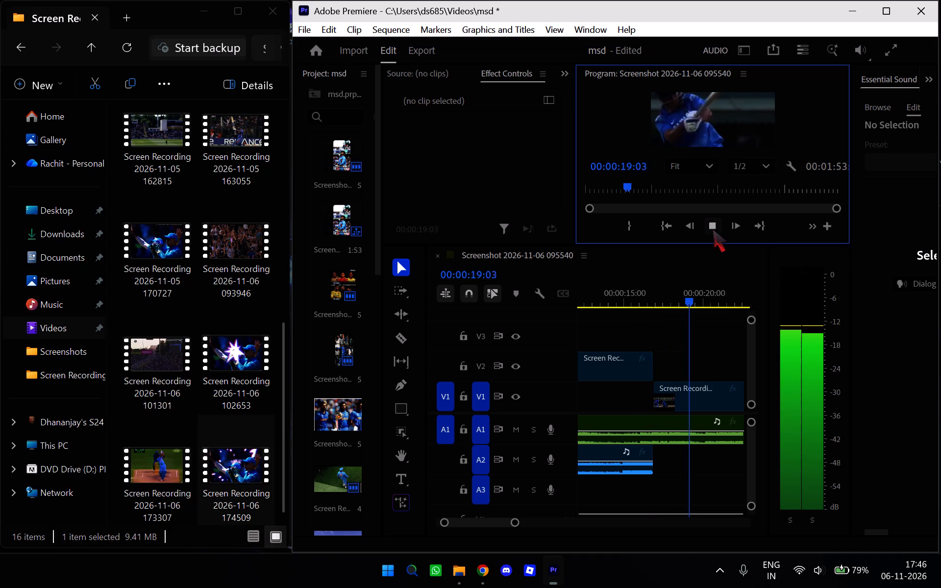
left_click(713, 229)
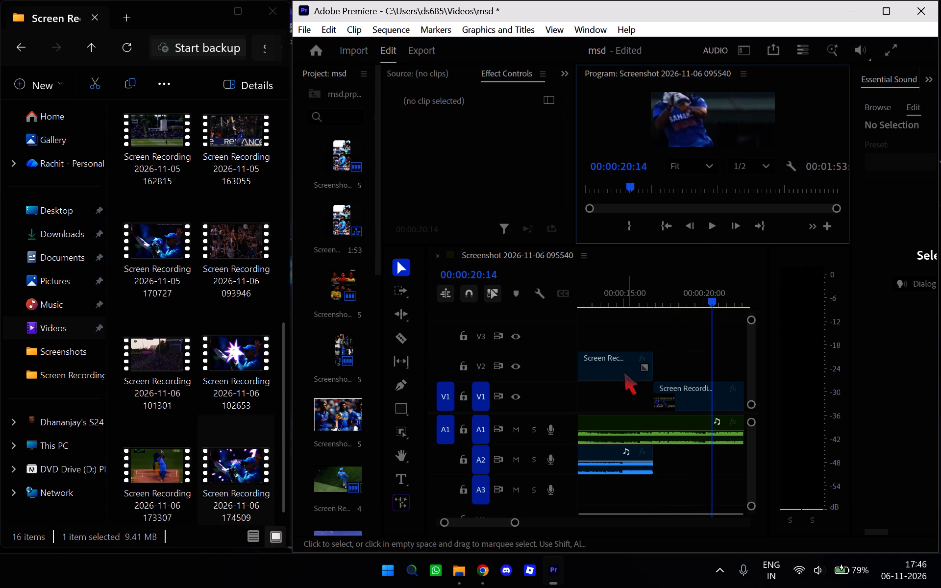
scroll(624, 372, "up", 4)
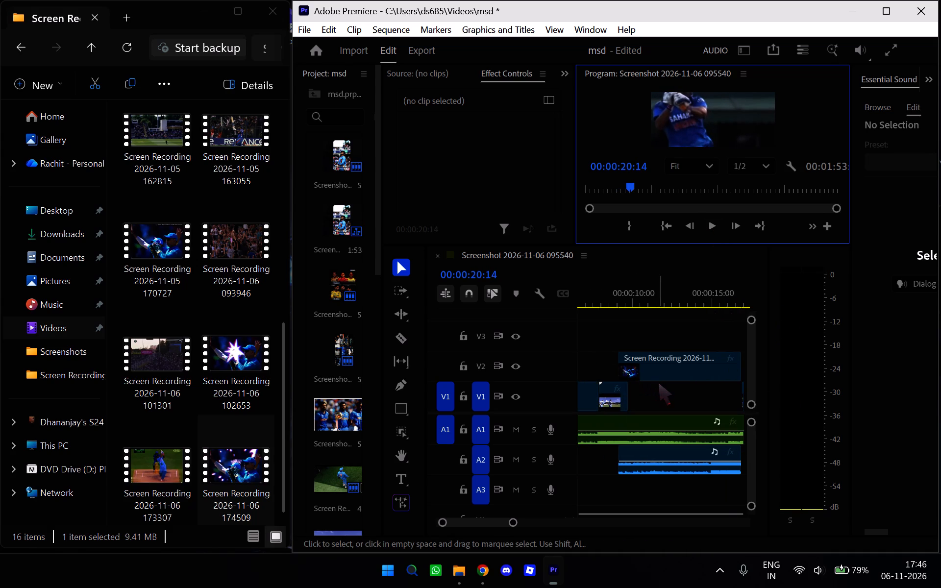
scroll(658, 383, "down", 2)
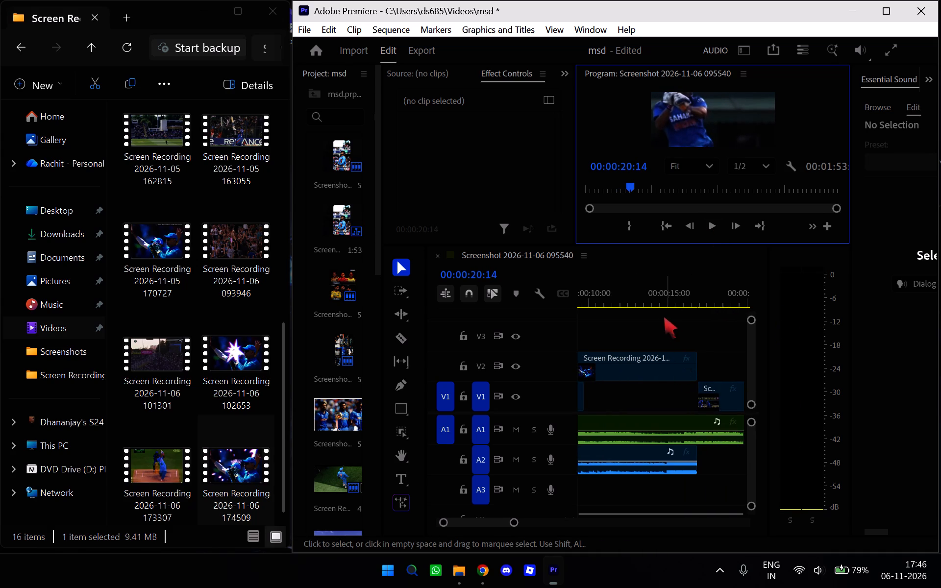
left_click_drag(671, 306, 665, 305)
left_click(712, 232)
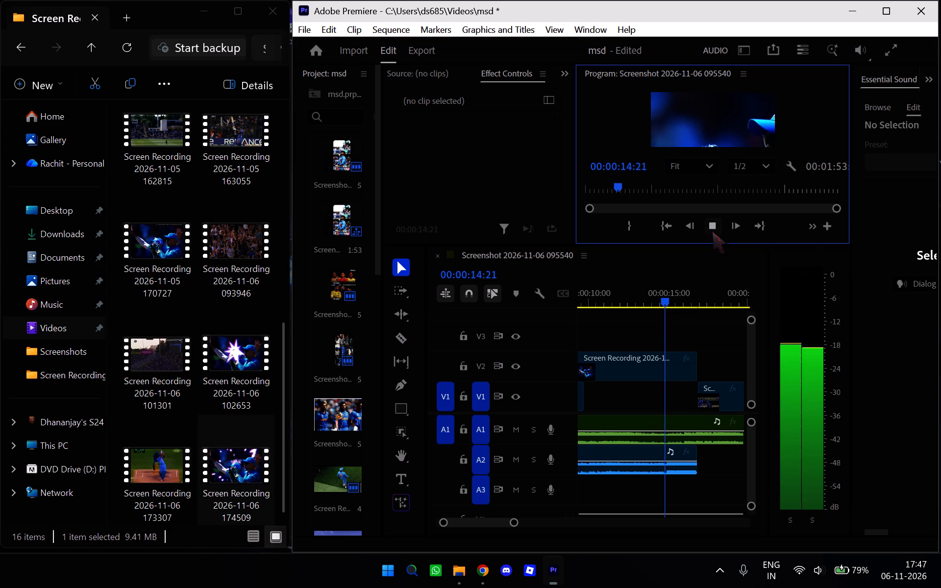
left_click(712, 231)
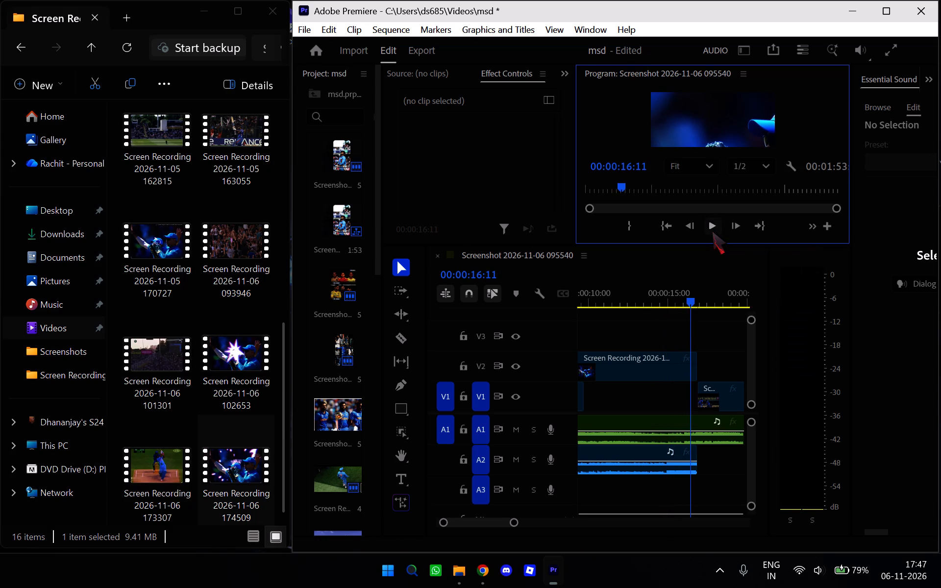
Split the V2 recording at 00:00:16:06 and cut out its remaining tail together with the linked audio.
scroll(660, 302, "up", 1)
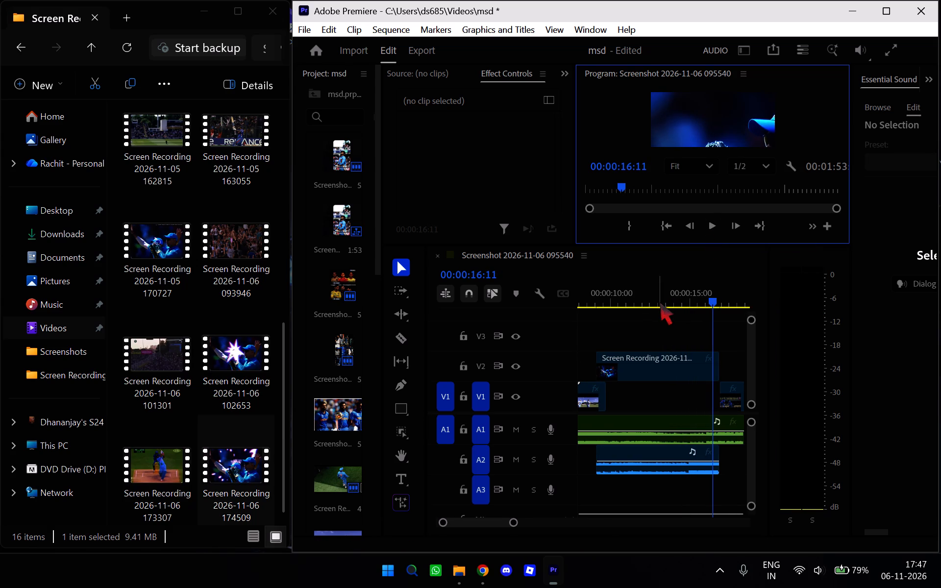
left_click(404, 333)
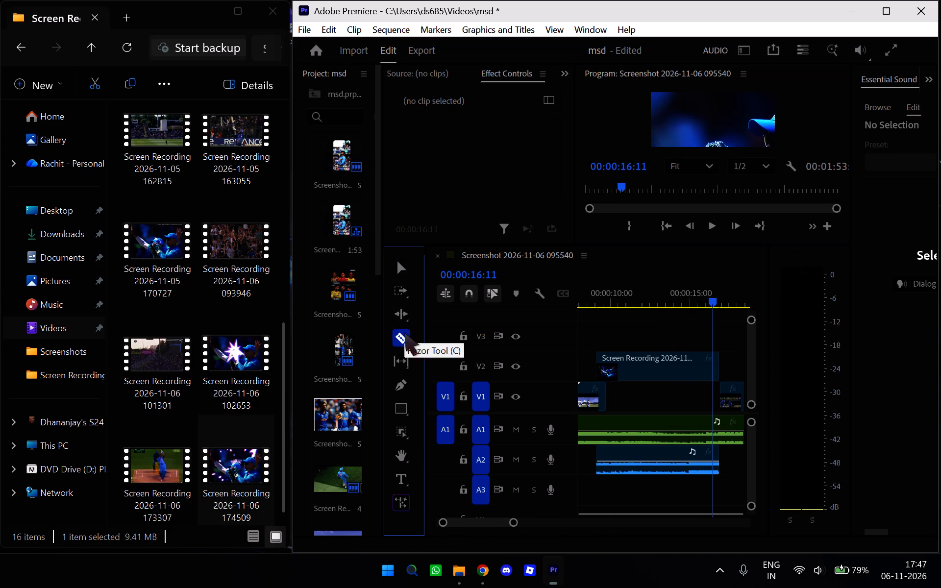
left_click(711, 304)
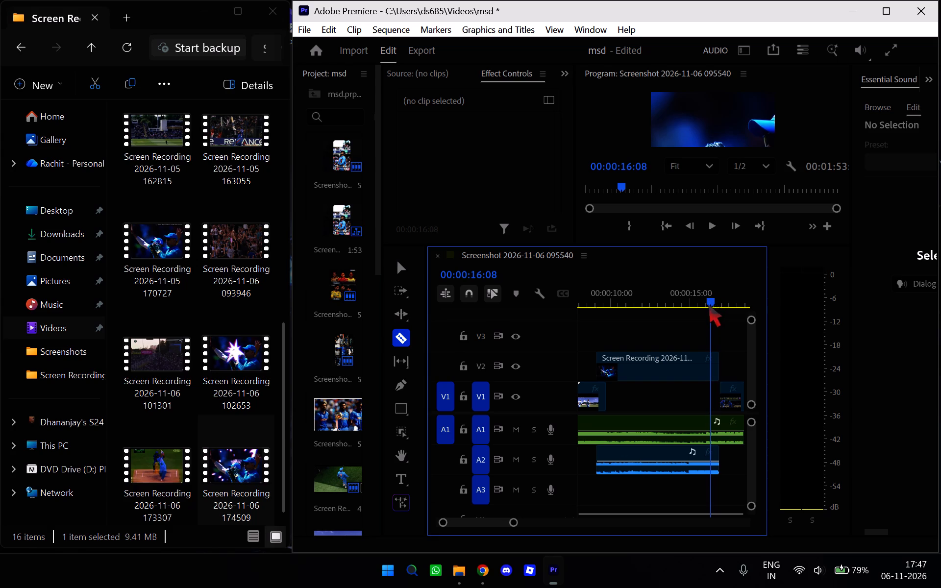
left_click(709, 368)
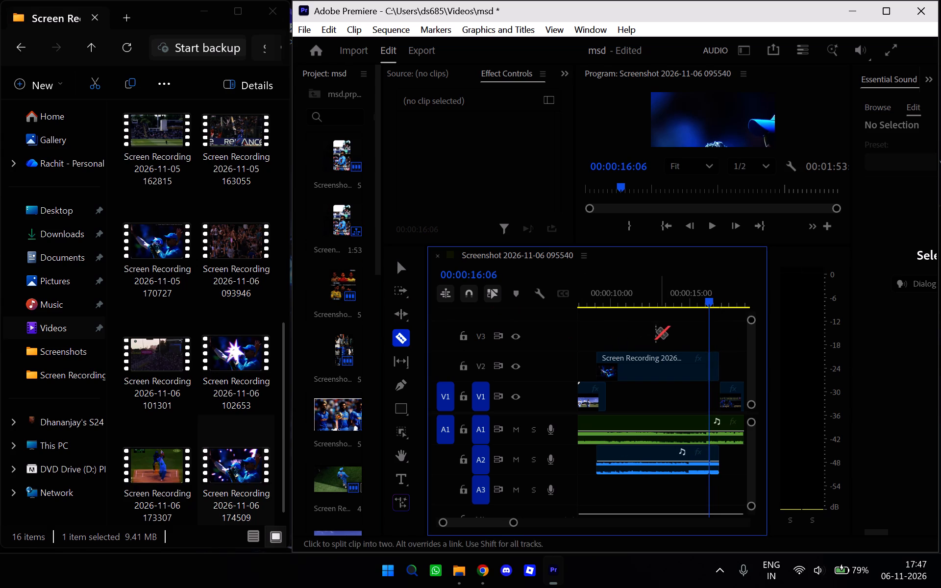
double_click(392, 266)
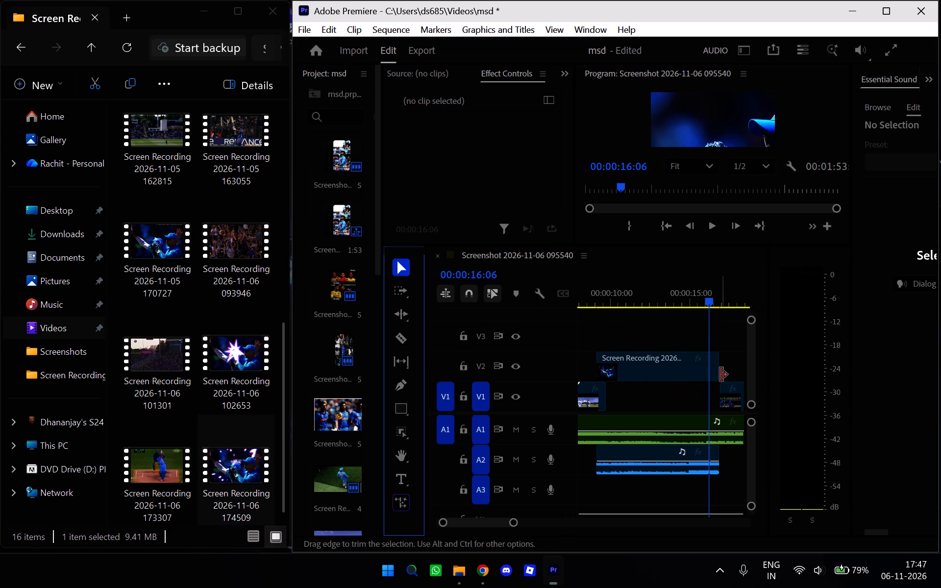
left_click(712, 366)
right_click(712, 366)
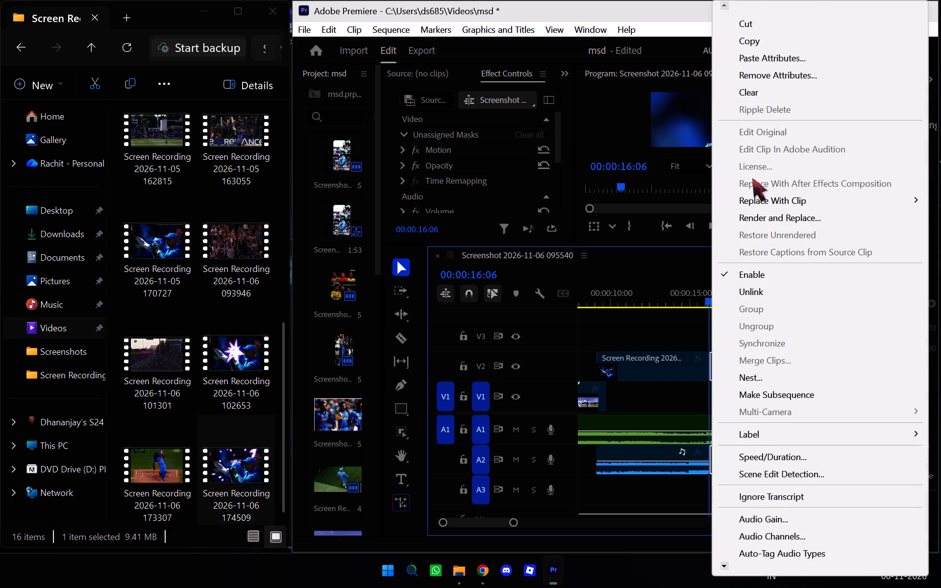
left_click(778, 31)
Move the trimmed V2 recording into the V1 gap so its end meets the next V1 clip at 00:00:17:01.
left_click_drag(651, 352, 668, 374)
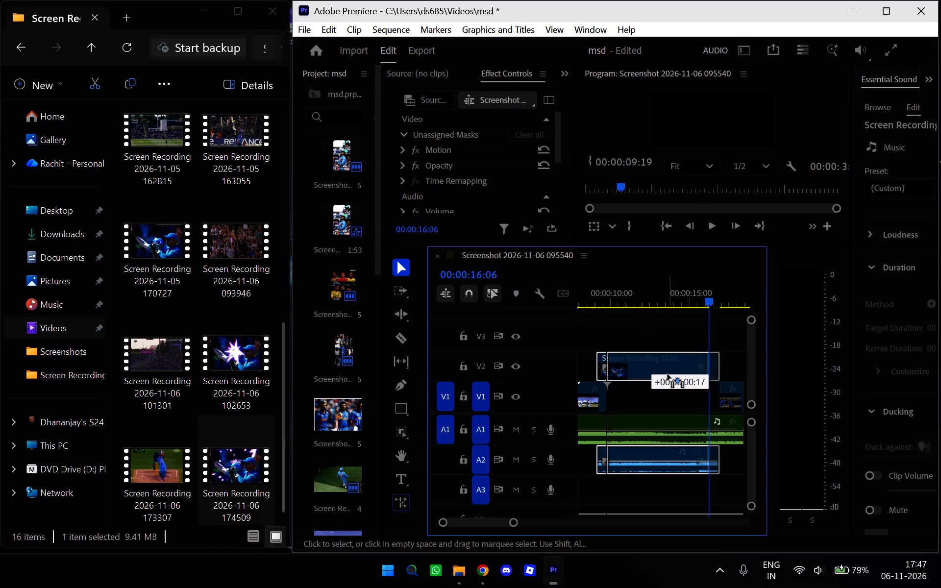
left_click_drag(668, 374, 682, 391)
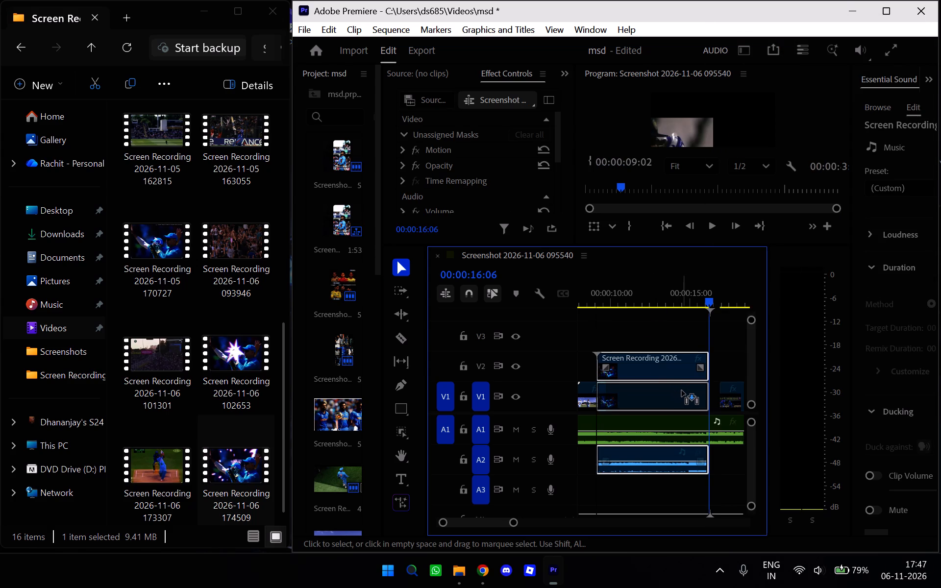
left_click_drag(682, 391, 684, 403)
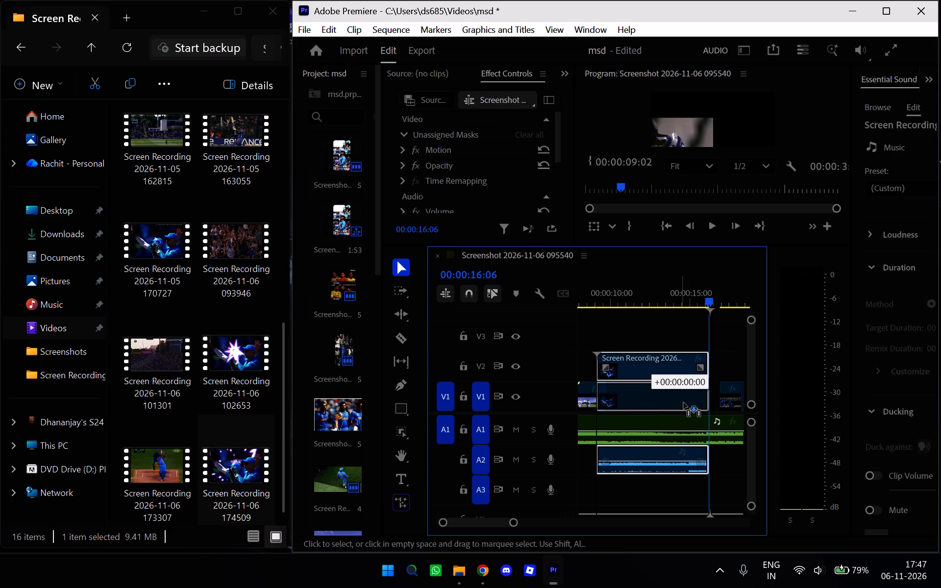
left_click_drag(684, 403, 678, 323)
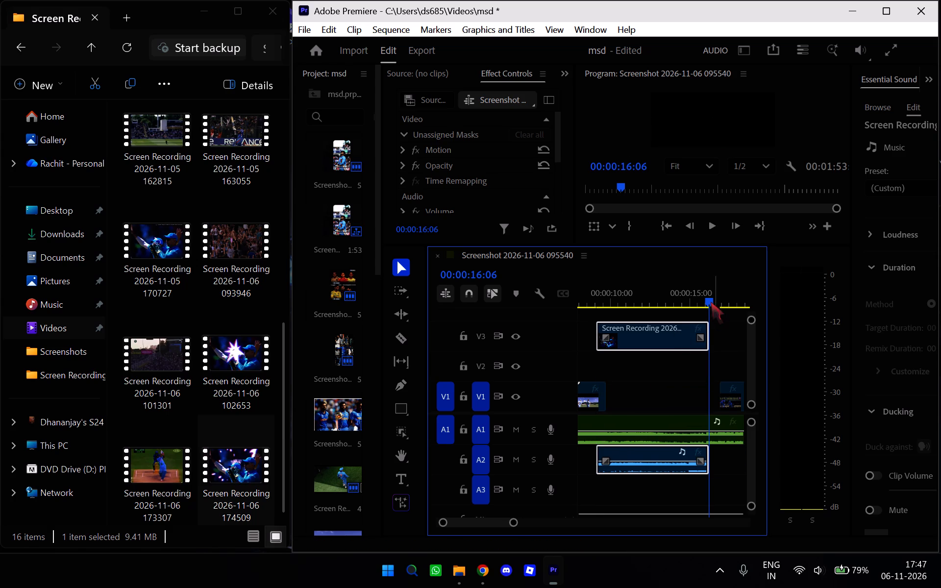
left_click_drag(708, 299, 721, 300)
left_click_drag(667, 331, 669, 396)
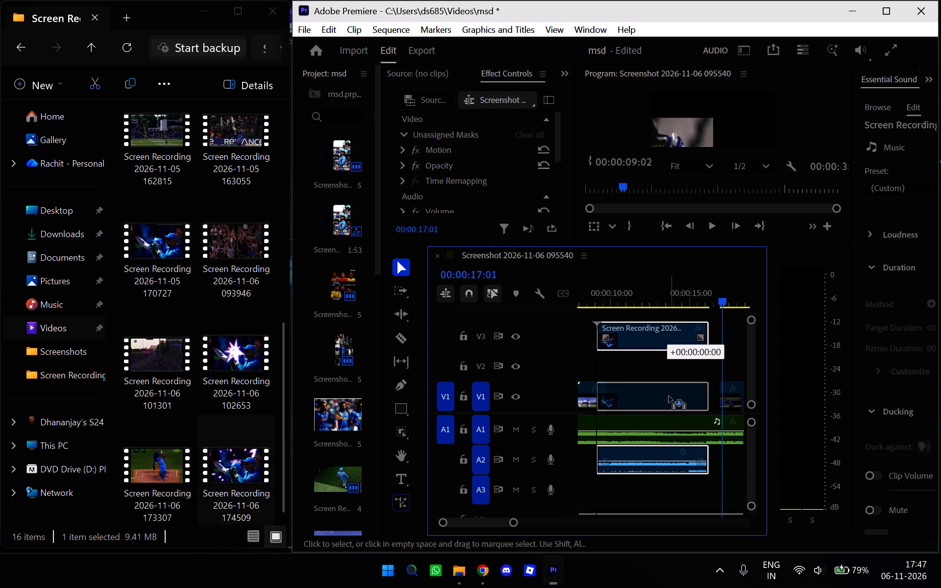
left_click_drag(669, 396, 677, 394)
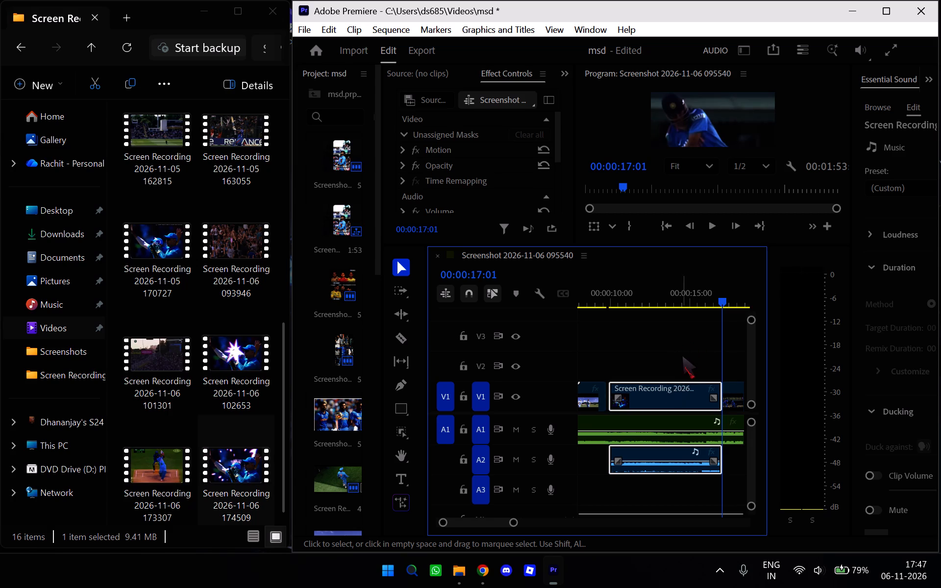
left_click(682, 356)
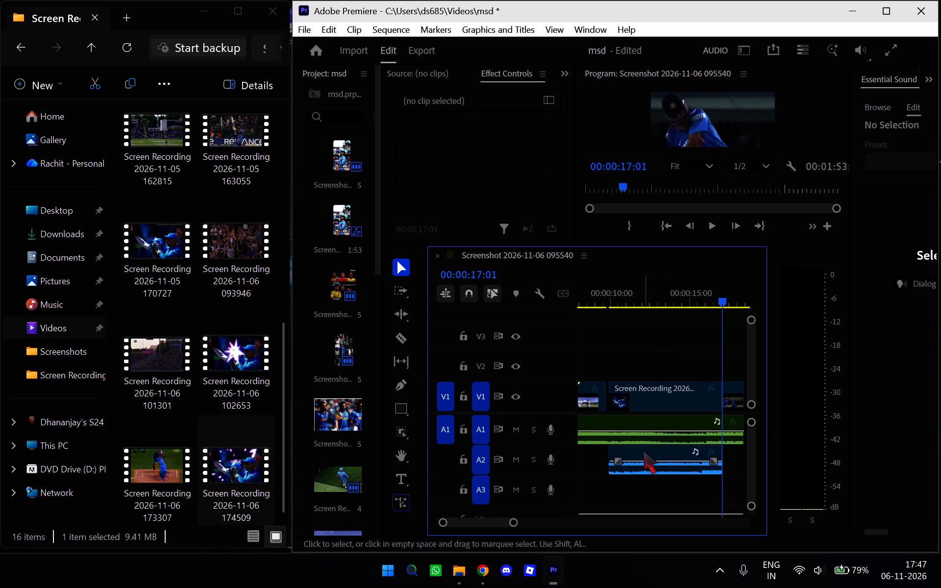
Lower the volume level of the recording's linked audio on A2 to near silence.
left_click_drag(651, 460, 649, 470)
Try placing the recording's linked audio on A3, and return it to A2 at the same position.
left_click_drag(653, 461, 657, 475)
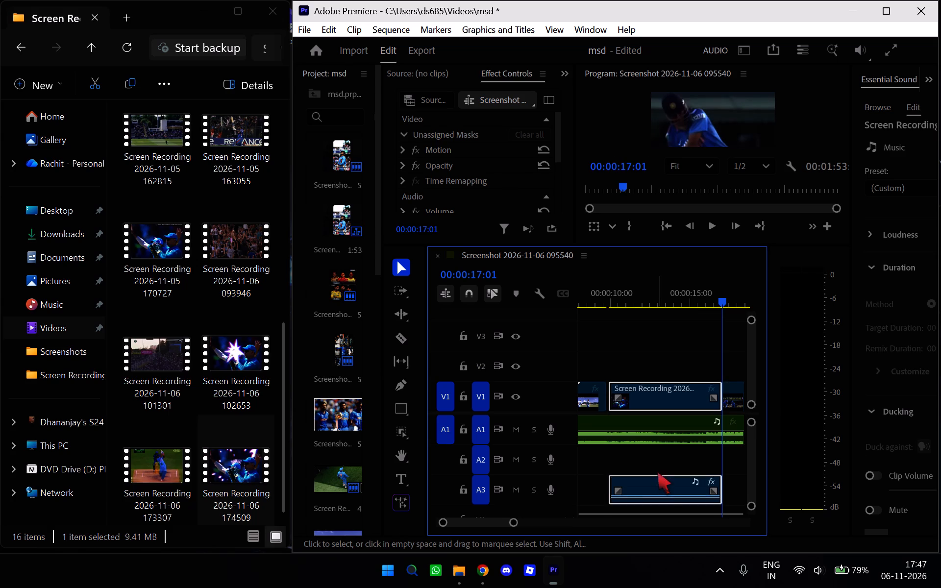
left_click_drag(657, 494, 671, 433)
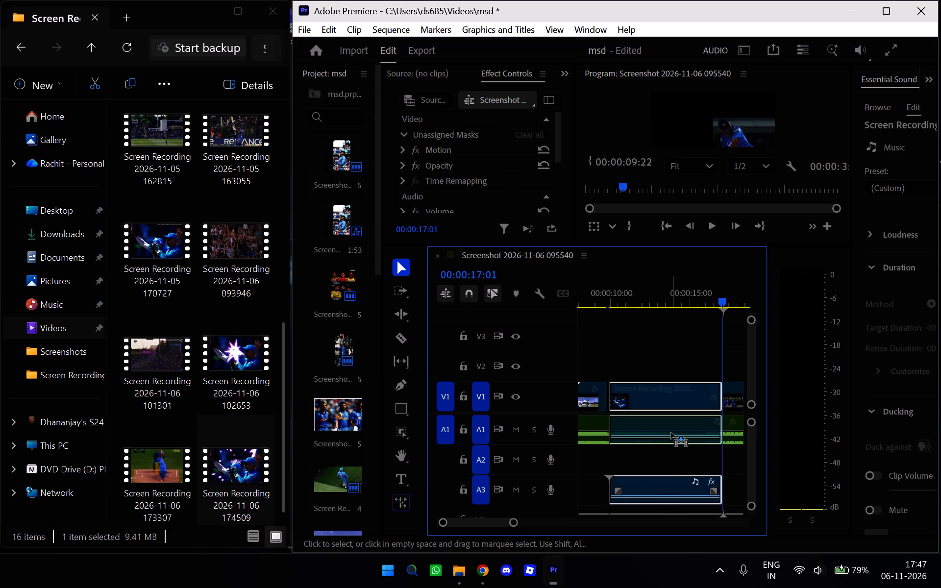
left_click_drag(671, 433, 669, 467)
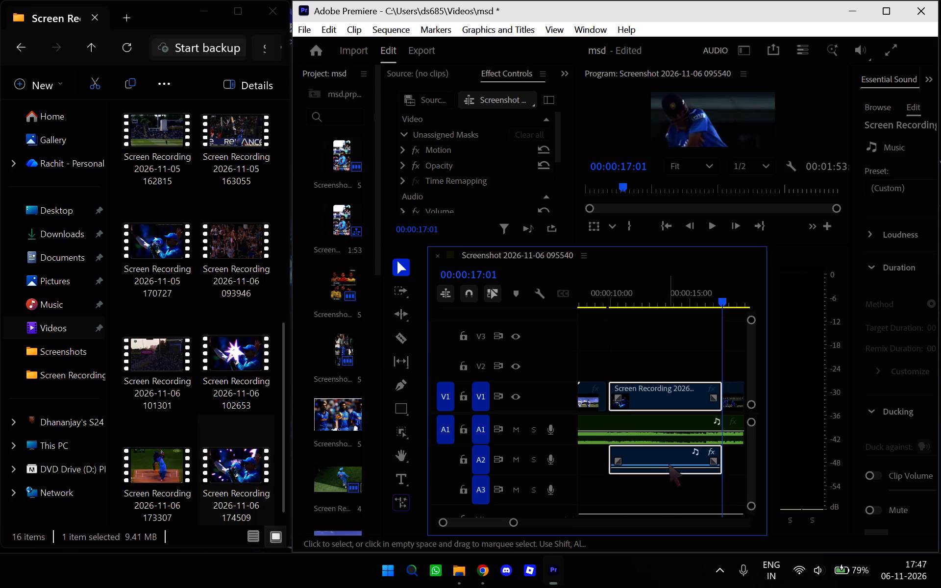
Return the playhead to 00:00:00:00 and play the sequence to review the edit against the soundtrack.
left_click_drag(720, 306, 447, 368)
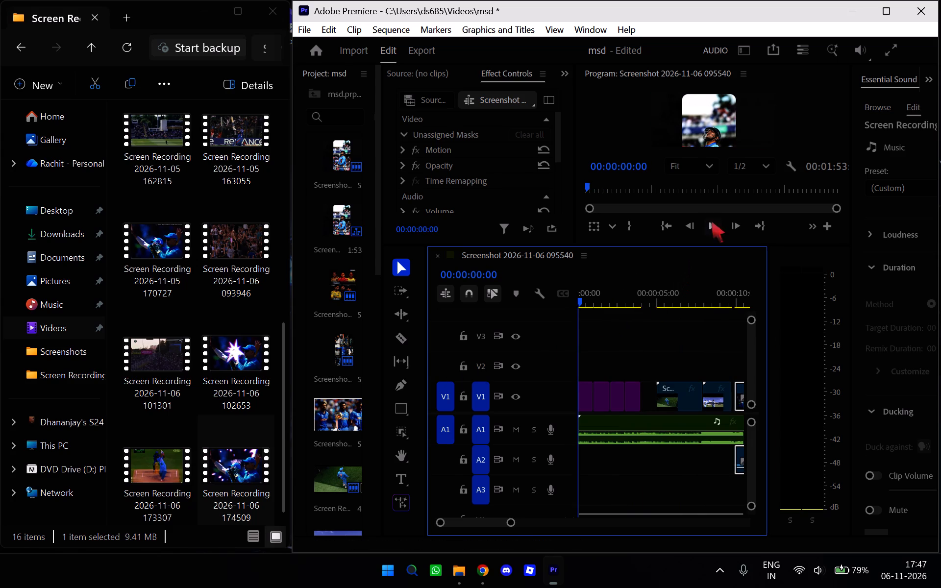
left_click(711, 221)
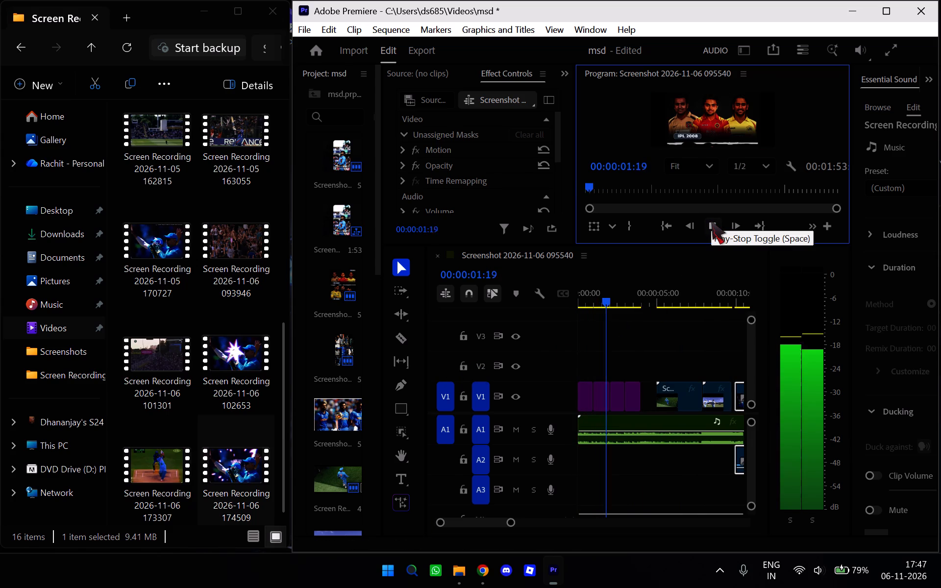
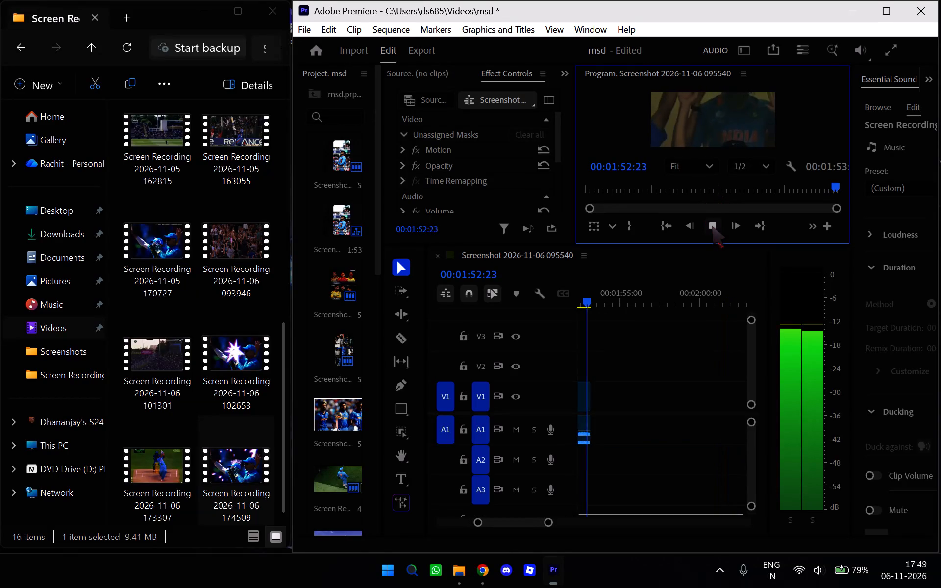
Split the last V1 screen recording at 00:01:51:22, where the A1 soundtrack ends.
left_click(712, 226)
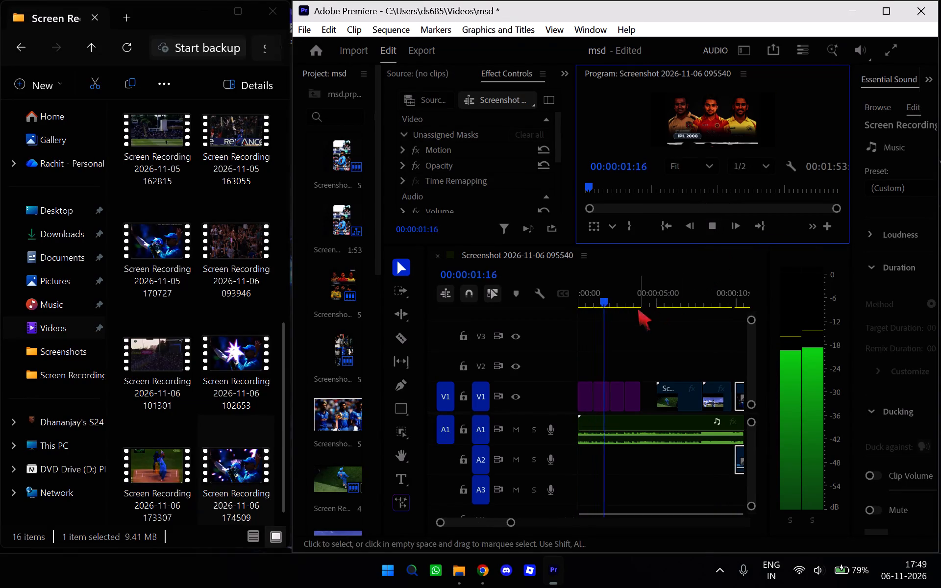
left_click_drag(612, 300, 762, 301)
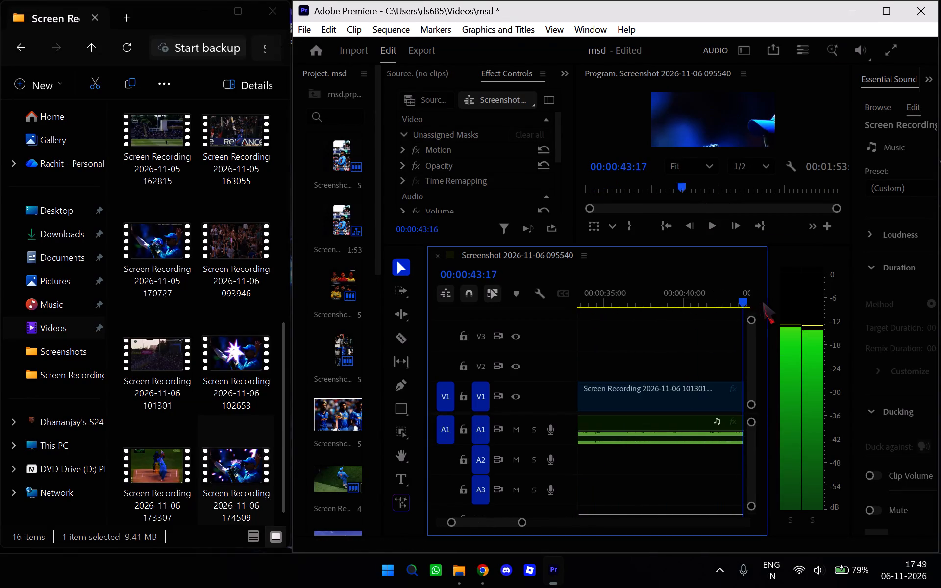
left_click_drag(762, 301, 749, 299)
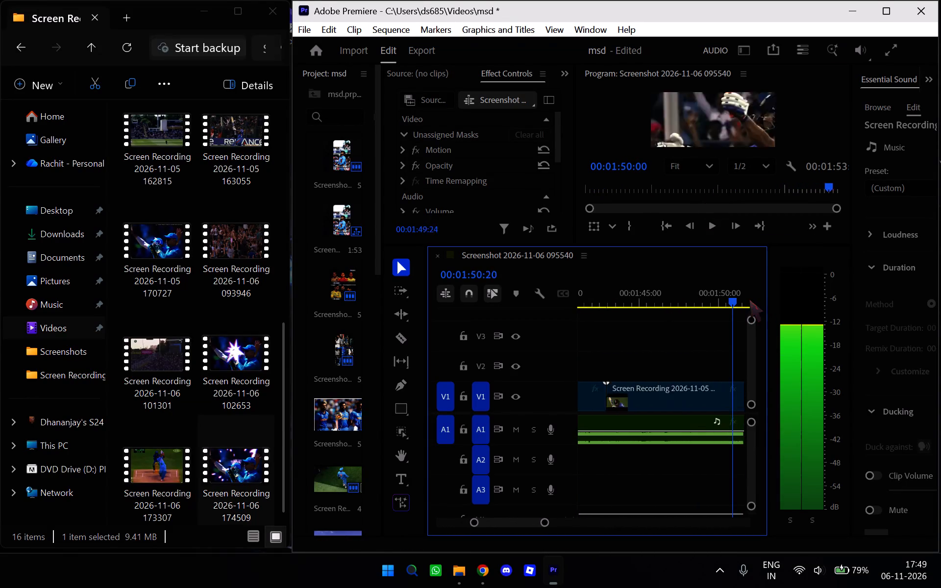
left_click_drag(749, 299, 578, 299)
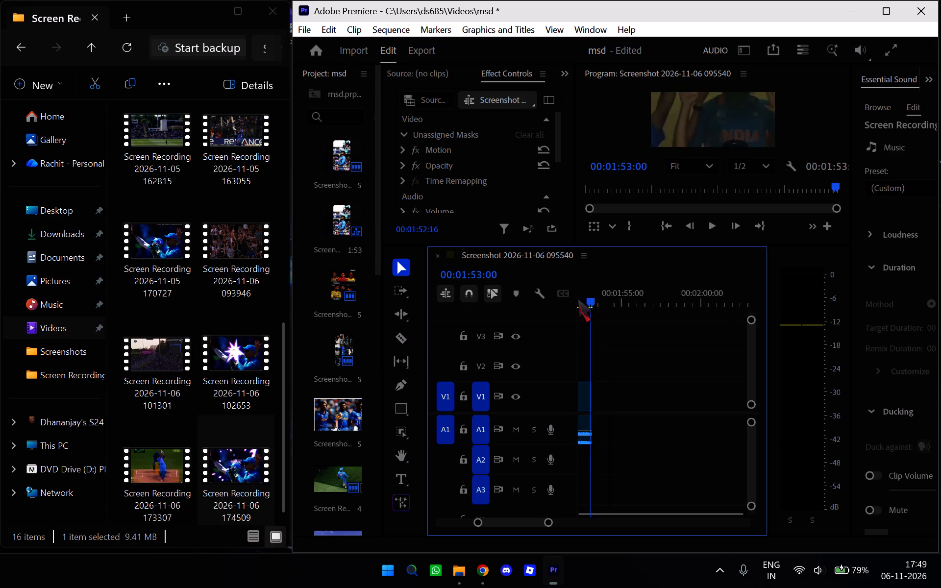
left_click_drag(578, 299, 598, 313)
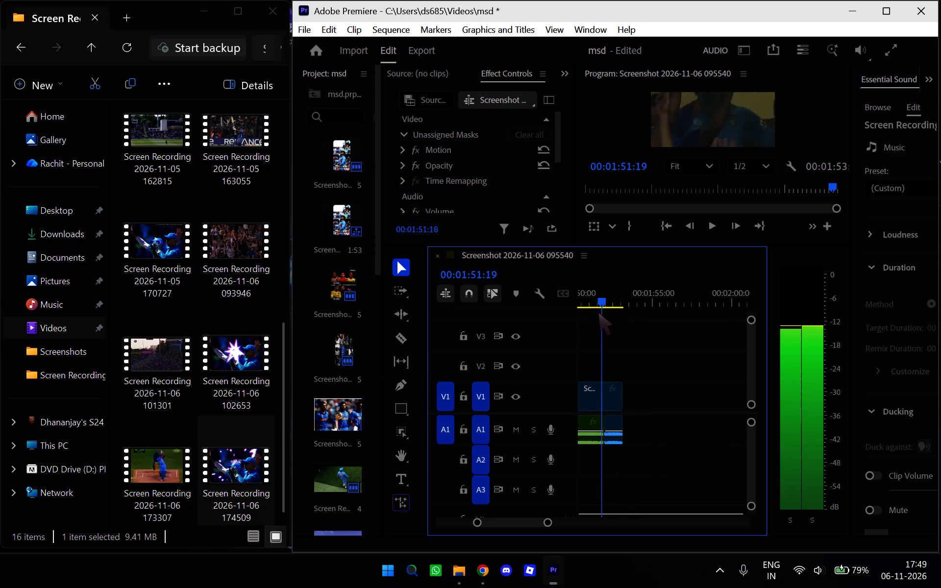
left_click_drag(598, 313, 600, 313)
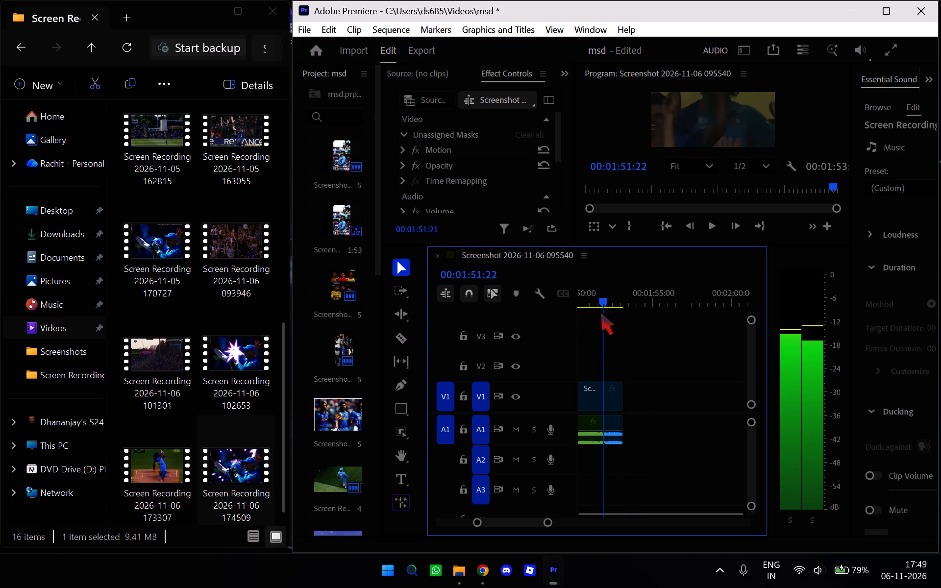
left_click_drag(600, 313, 600, 312)
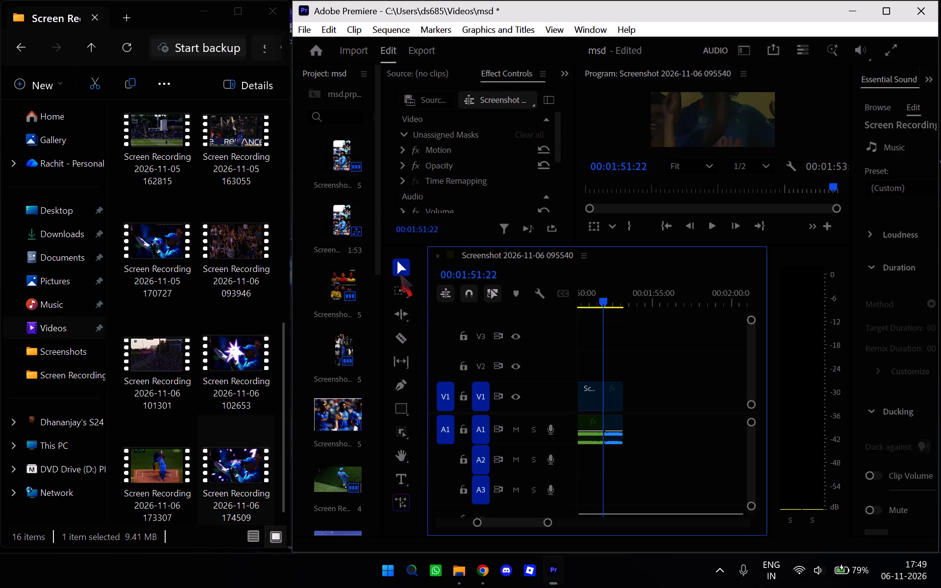
left_click(396, 333)
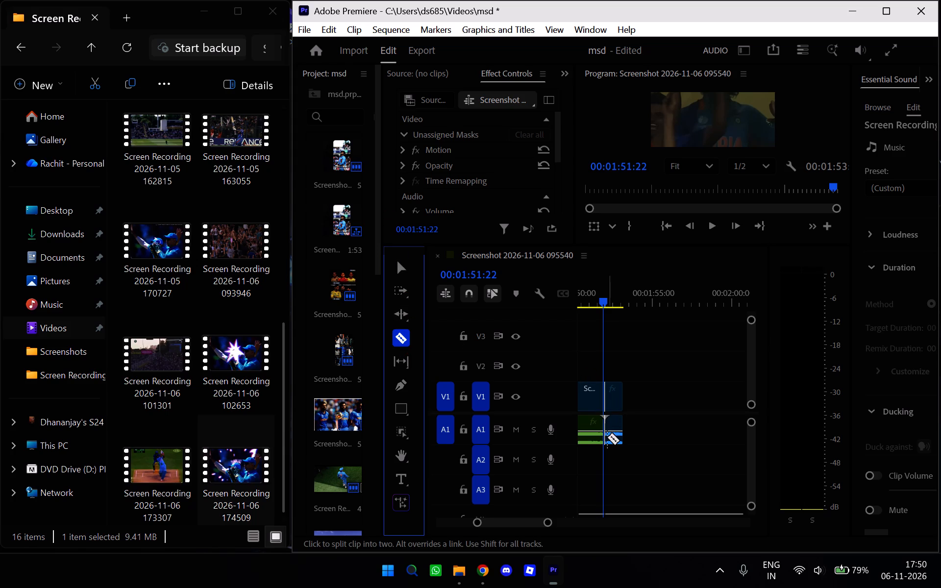
left_click(605, 432)
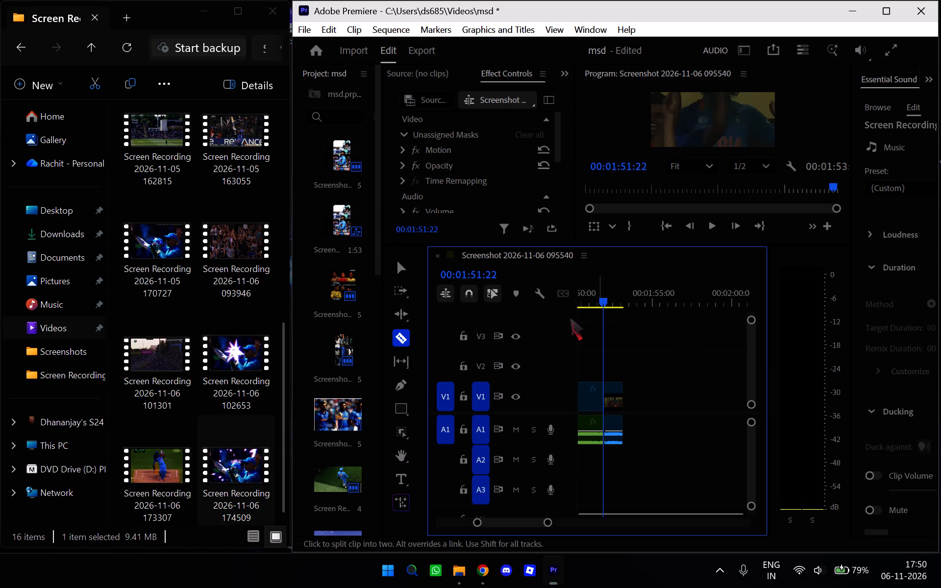
Cut the short video piece after the split out of V1.
left_click(406, 266)
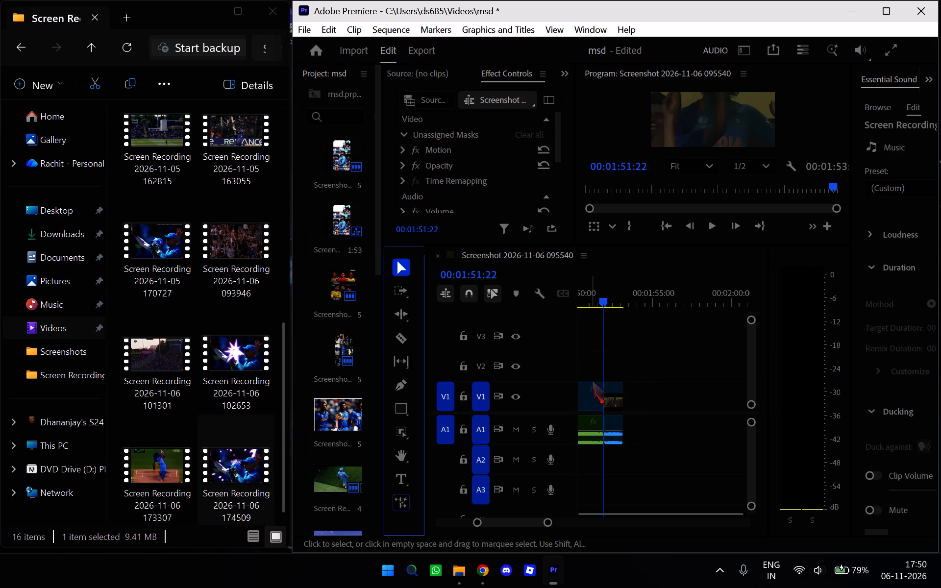
left_click(621, 394)
left_click(614, 395)
right_click(613, 395)
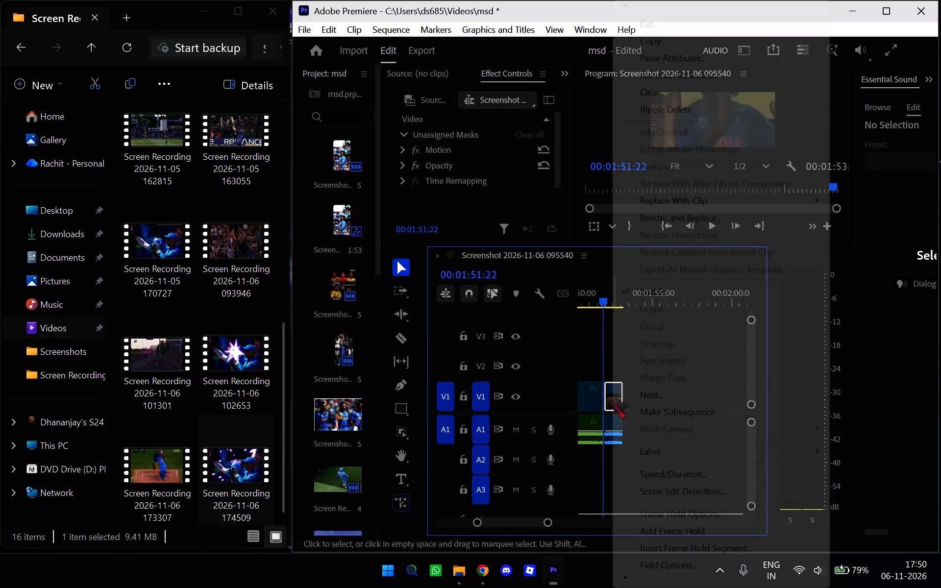
left_click(642, 21)
Lower the volume level of the recording's leftover audio after the soundtrack on A1 to near silence.
left_click(616, 424)
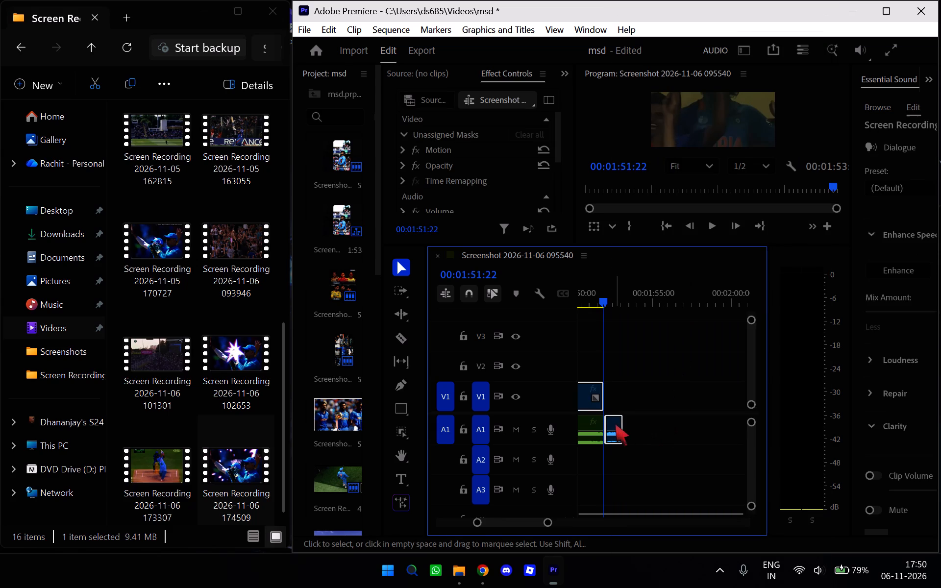
right_click(617, 422)
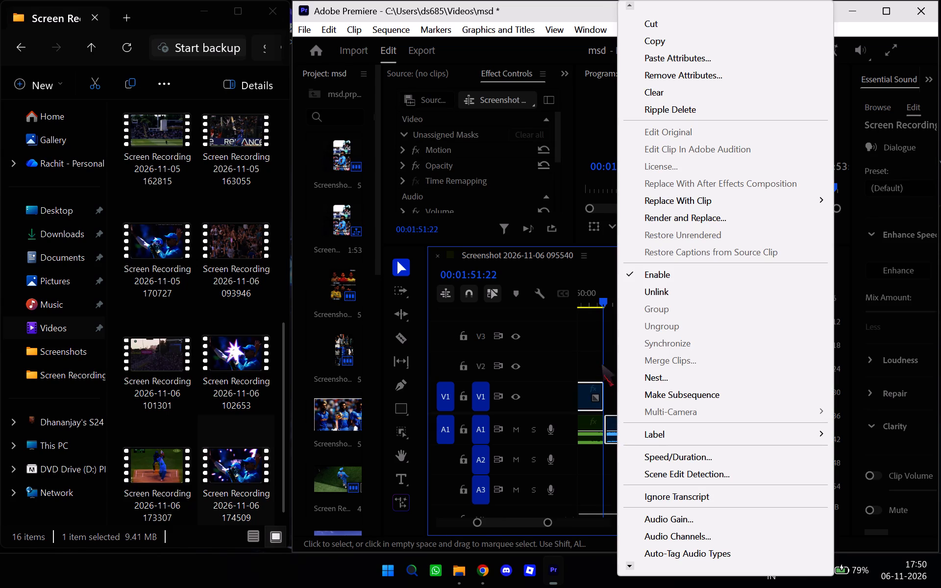
left_click(589, 339)
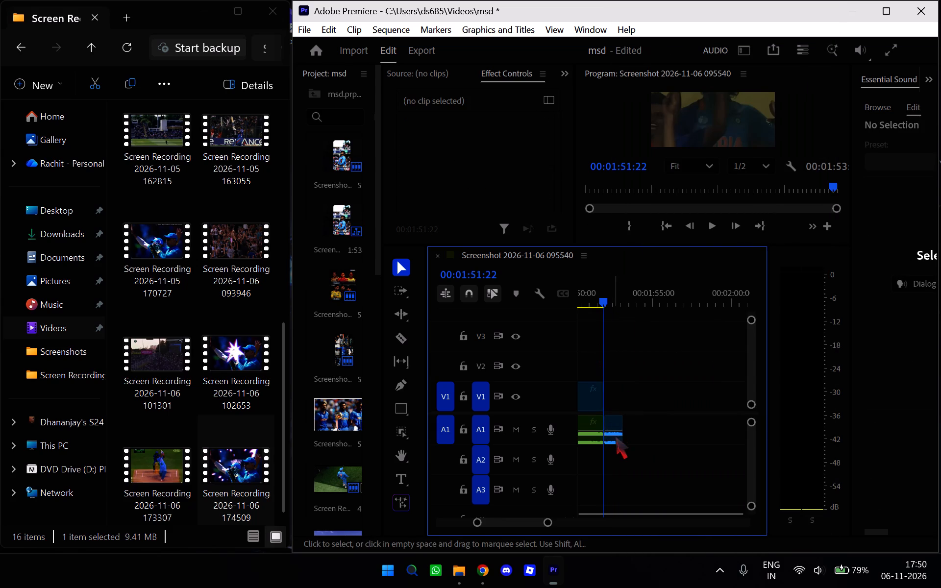
left_click(615, 430)
scroll(623, 367, "down", 4)
scroll(623, 367, "up", 5)
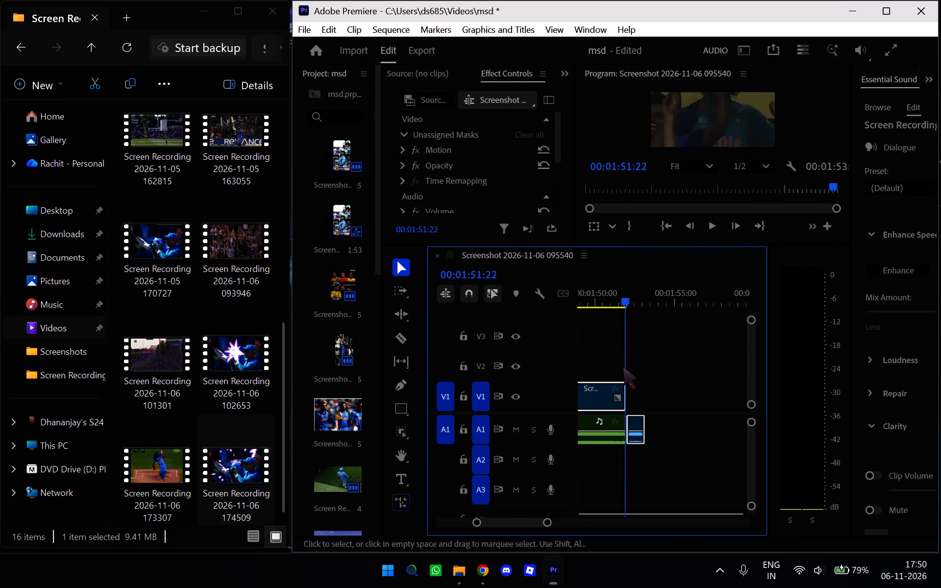
scroll(623, 367, "up", 8)
scroll(623, 367, "down", 5)
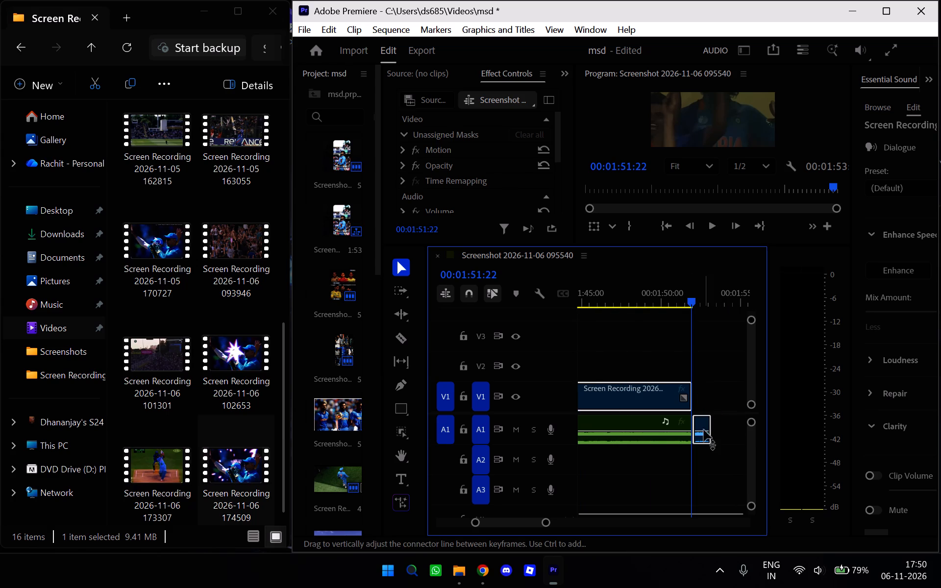
left_click_drag(703, 432, 696, 472)
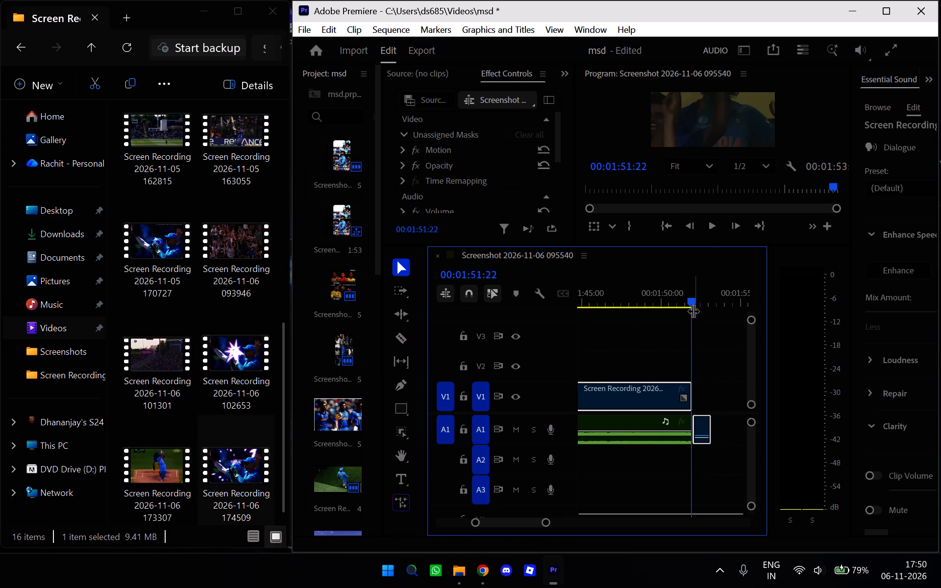
Play the last moments of the sequence from just before 00:01:51:22 to check the ending.
left_click_drag(693, 311, 678, 315)
left_click(710, 224)
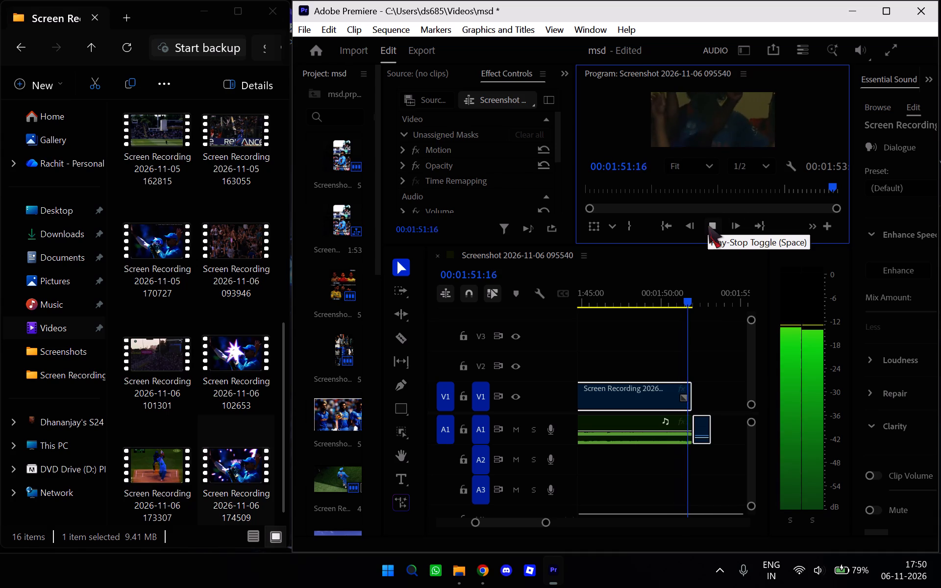
left_click(708, 225)
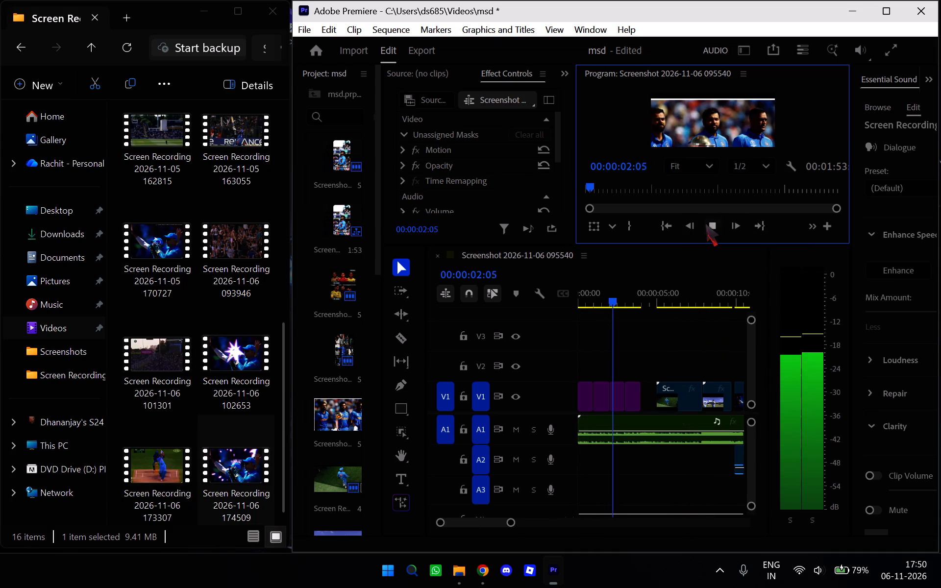
left_click(710, 222)
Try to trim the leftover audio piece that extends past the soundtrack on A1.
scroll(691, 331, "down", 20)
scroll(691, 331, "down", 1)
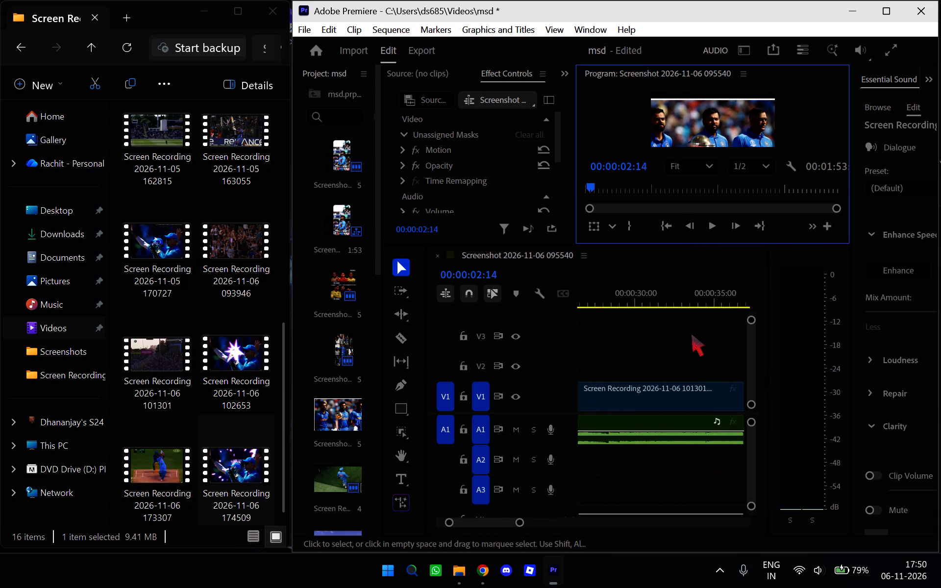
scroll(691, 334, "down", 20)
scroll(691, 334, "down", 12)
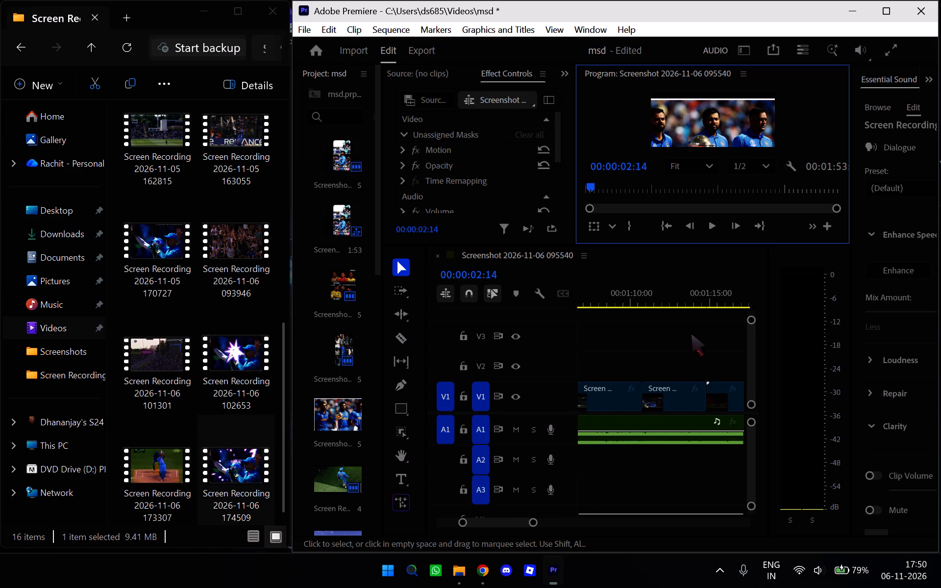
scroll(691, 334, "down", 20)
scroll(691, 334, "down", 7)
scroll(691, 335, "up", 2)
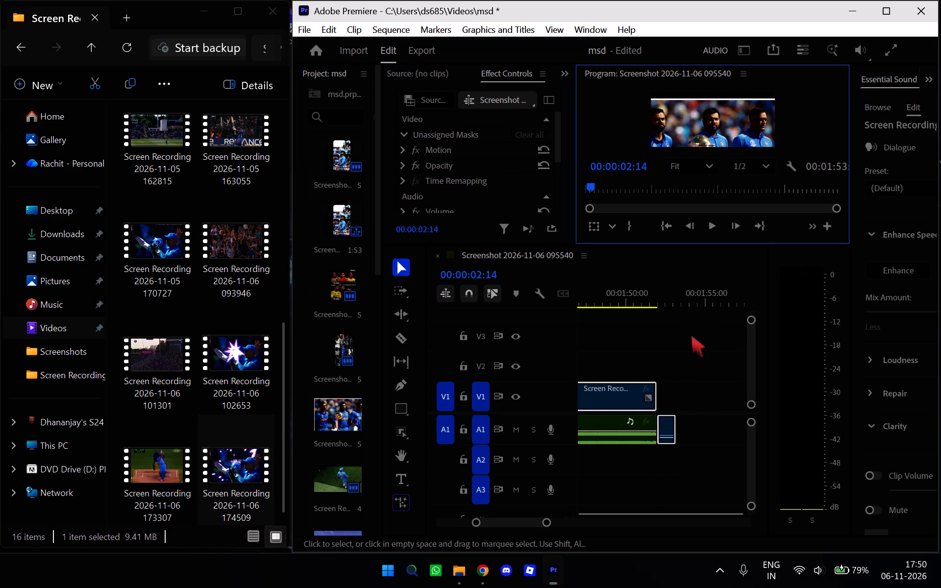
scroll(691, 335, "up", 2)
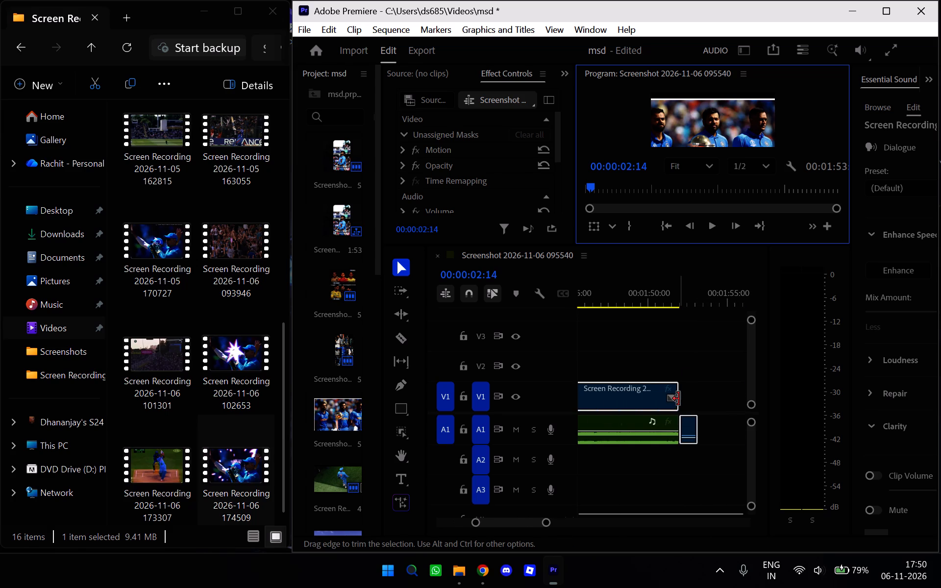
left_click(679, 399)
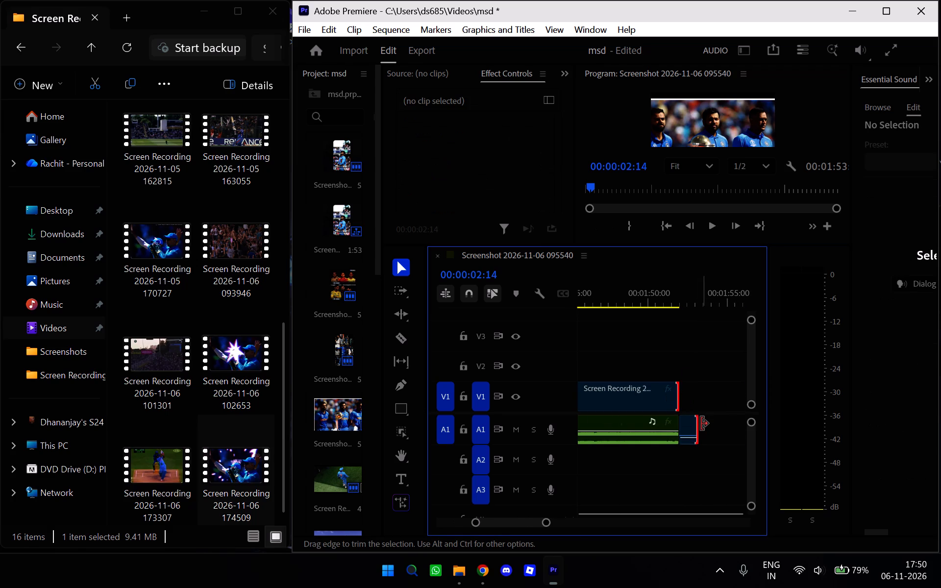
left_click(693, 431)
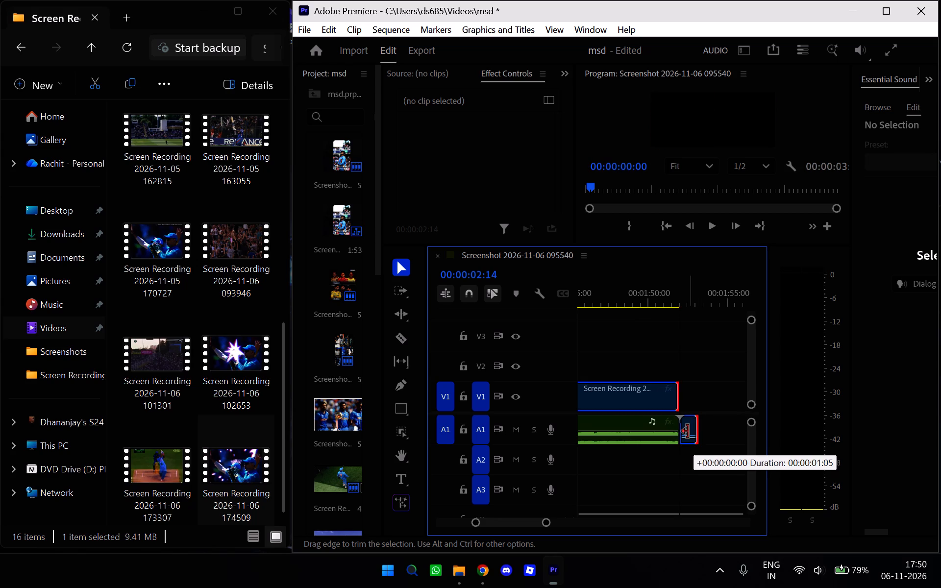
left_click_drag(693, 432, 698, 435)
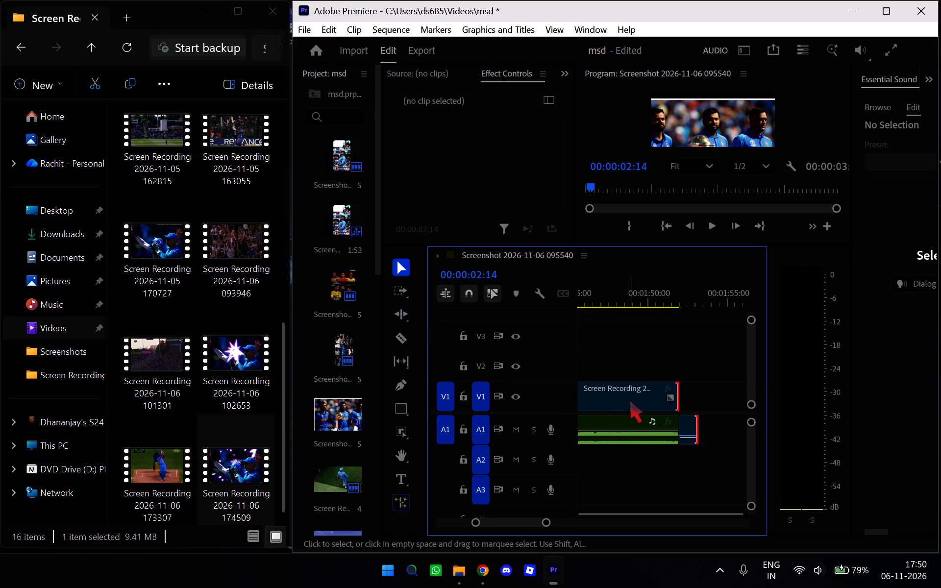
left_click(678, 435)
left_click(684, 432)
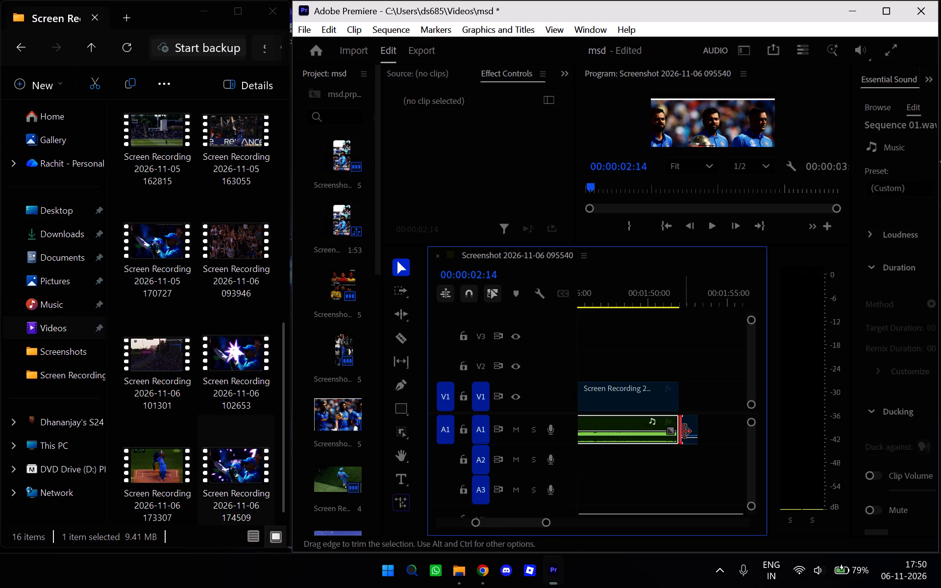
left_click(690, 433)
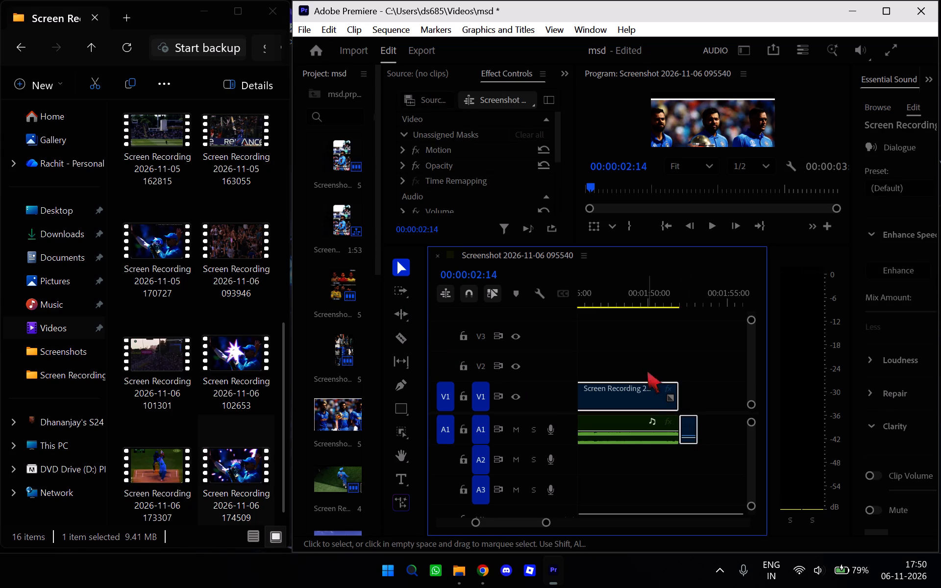
Move the leftover audio piece from A1 down to A2 at the same time position.
left_click(647, 389)
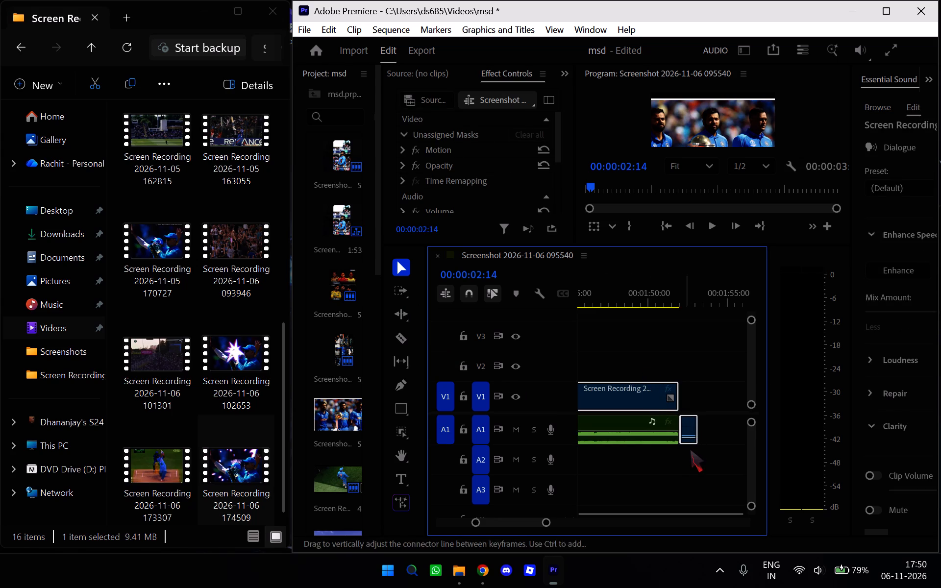
left_click_drag(690, 432, 693, 450)
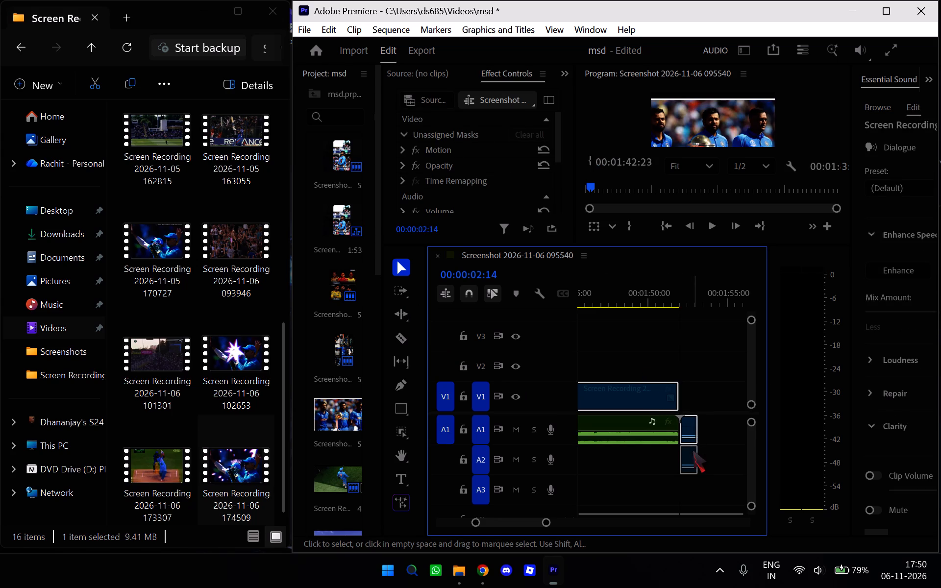
left_click(692, 461)
right_click(693, 461)
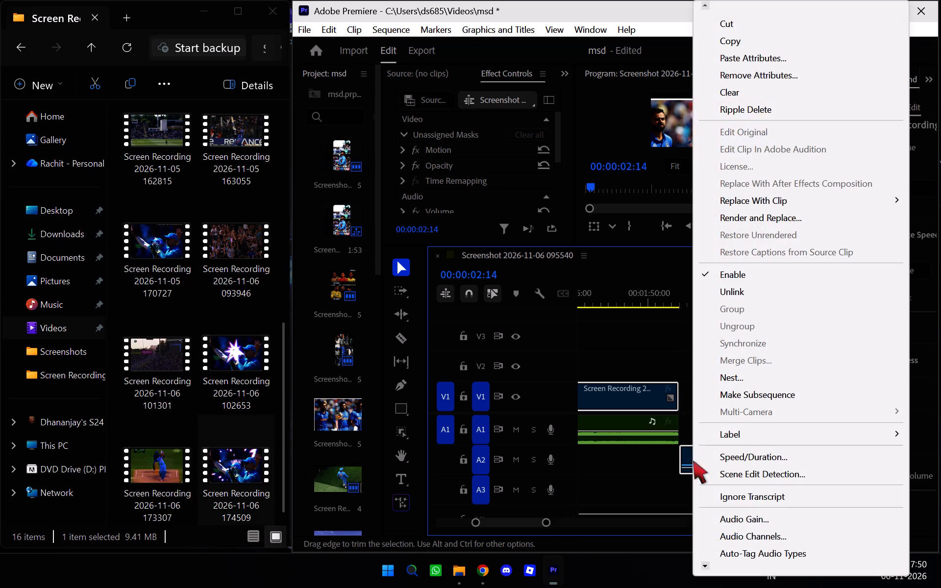
left_click(655, 456)
left_click(657, 457)
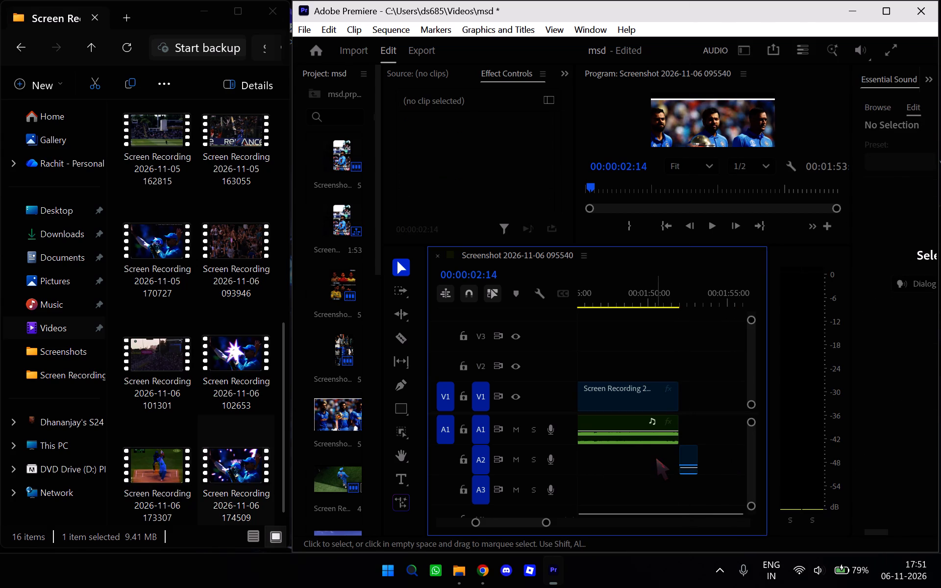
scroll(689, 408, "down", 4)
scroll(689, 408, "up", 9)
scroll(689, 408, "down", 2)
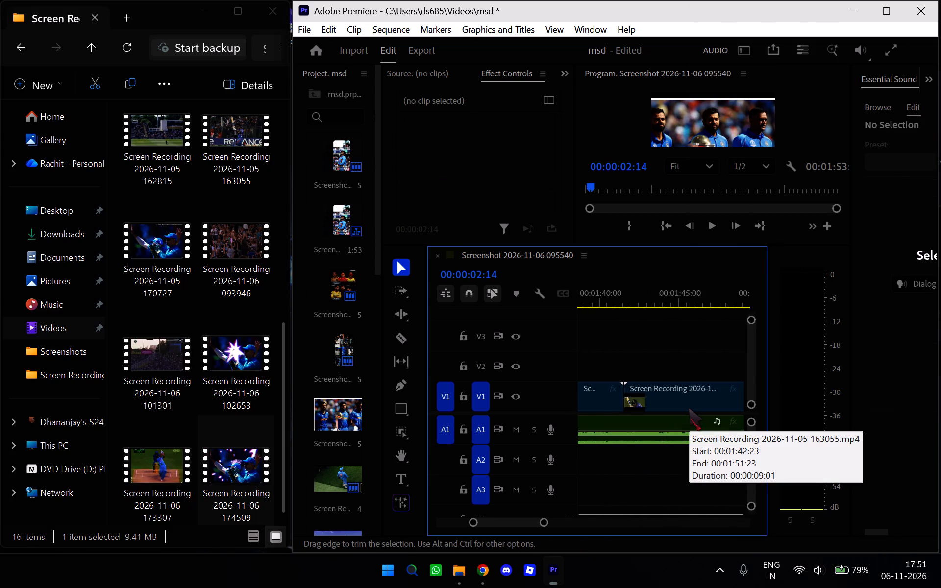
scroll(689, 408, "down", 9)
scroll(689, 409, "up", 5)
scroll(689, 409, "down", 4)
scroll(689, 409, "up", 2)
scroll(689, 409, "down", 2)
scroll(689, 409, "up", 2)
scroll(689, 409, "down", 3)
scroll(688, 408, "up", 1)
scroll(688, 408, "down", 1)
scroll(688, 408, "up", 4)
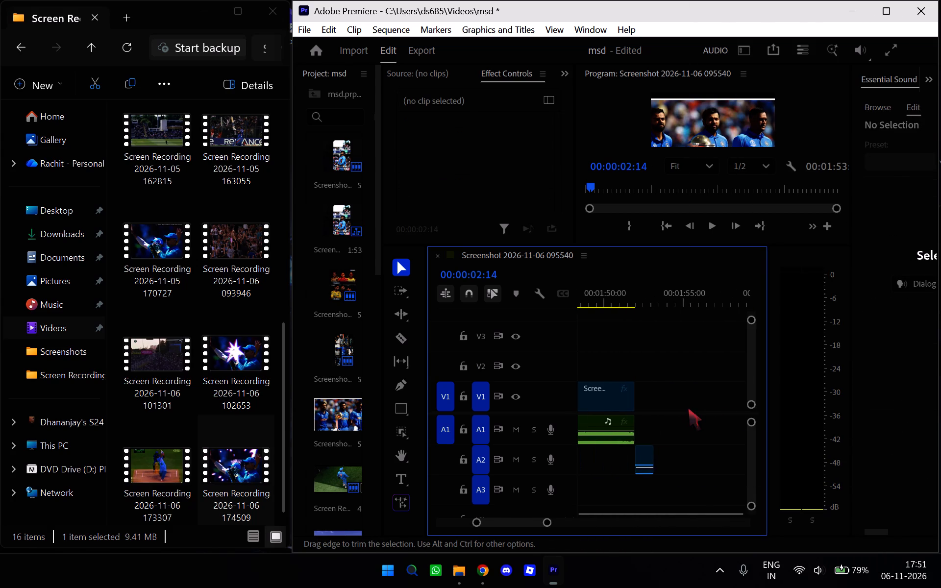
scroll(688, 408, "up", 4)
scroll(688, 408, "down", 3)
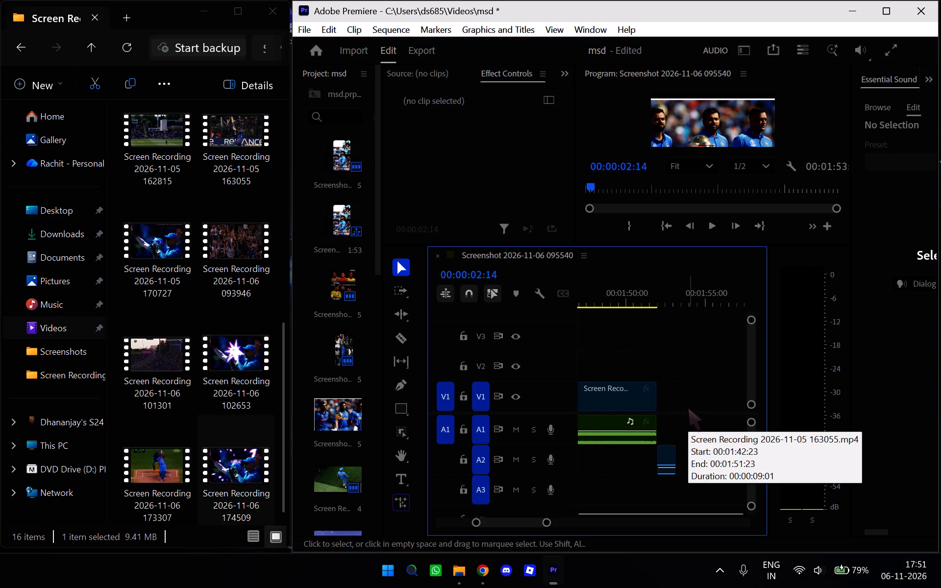
Cut the leftover audio piece on A2 together with its linked video at the end of V1.
right_click(665, 463)
left_click(693, 27)
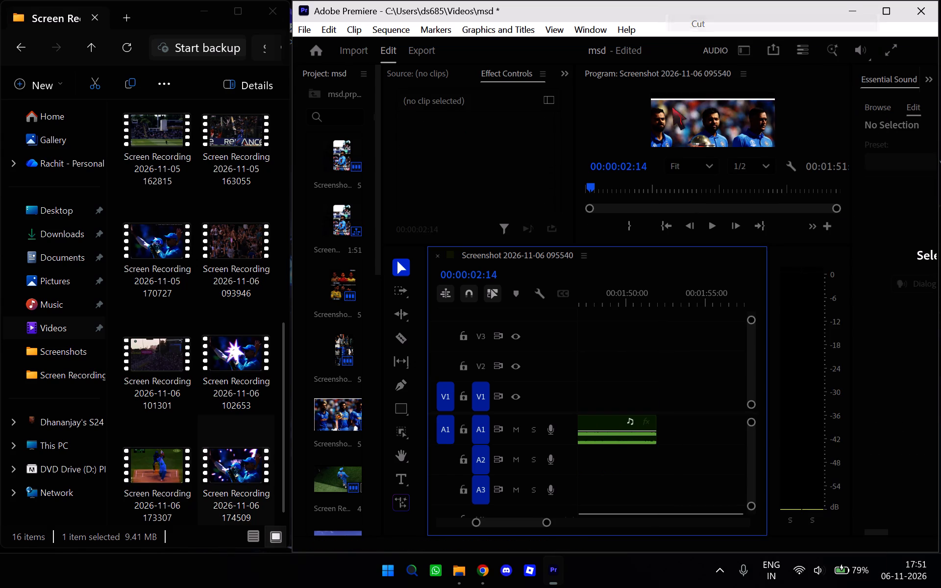
scroll(617, 333, "up", 4)
scroll(617, 333, "down", 2)
scroll(617, 333, "up", 1)
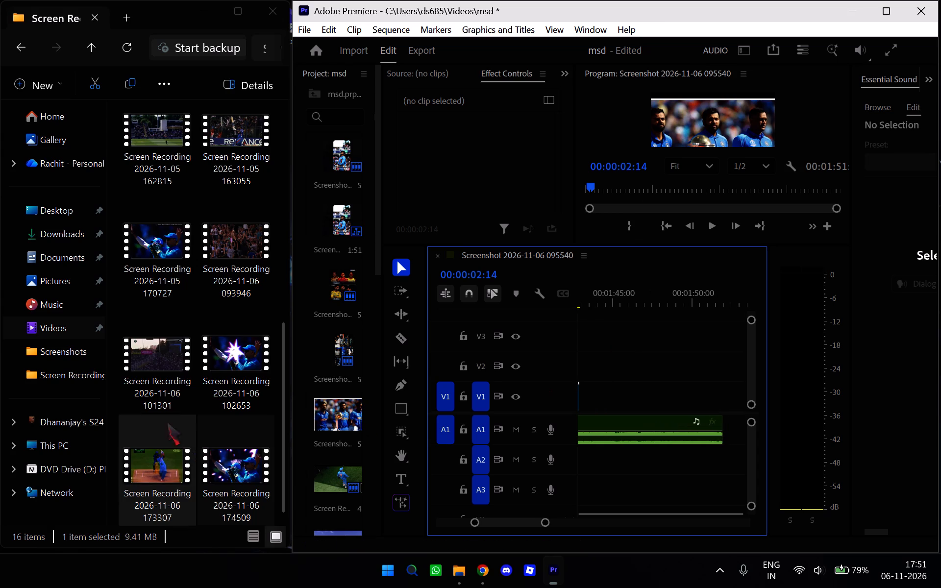
scroll(242, 226, "up", 2)
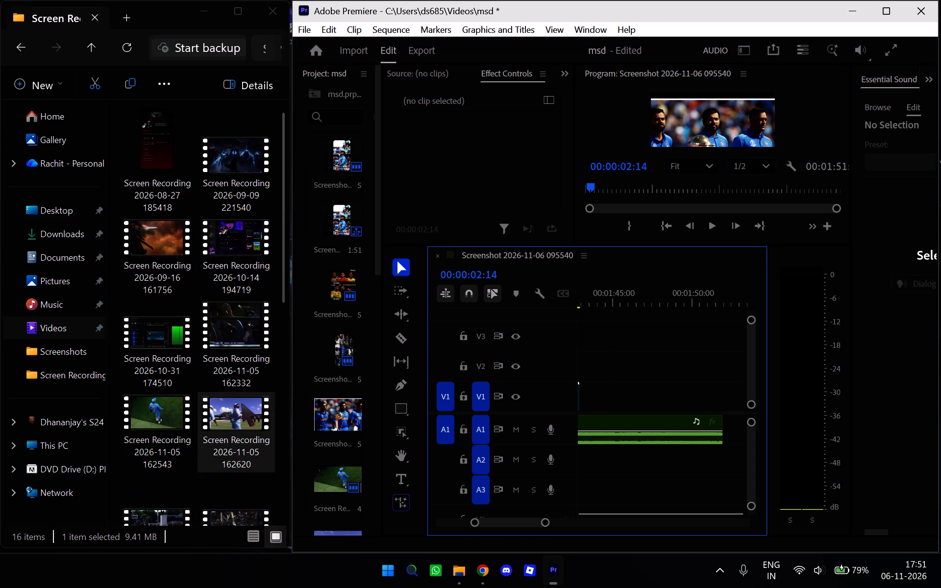
scroll(245, 386, "down", 1)
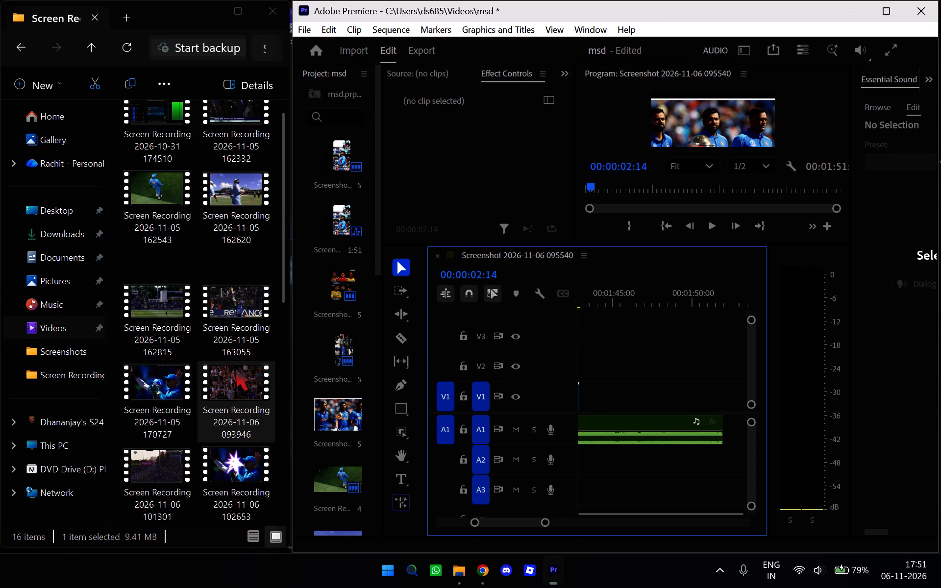
left_click_drag(245, 309, 605, 387)
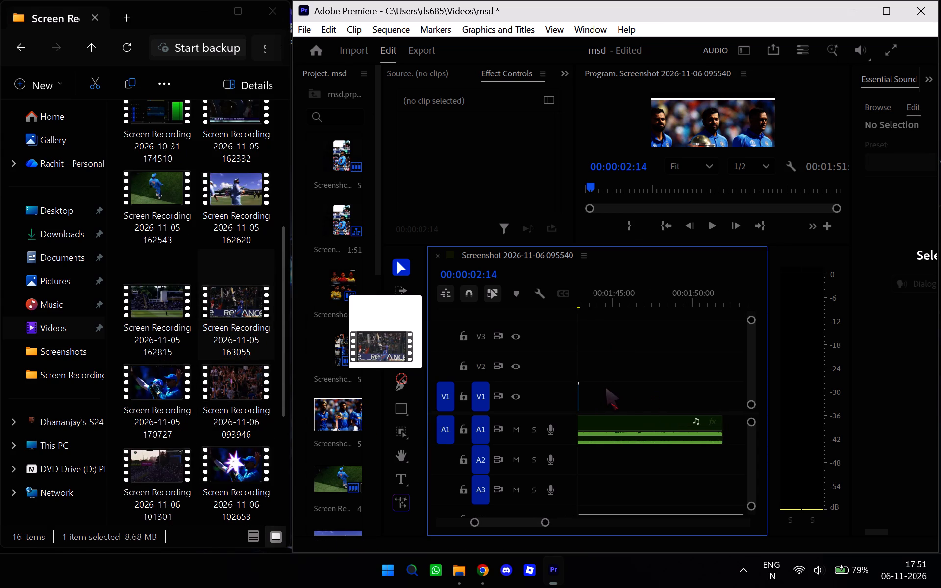
left_click_drag(605, 387, 594, 353)
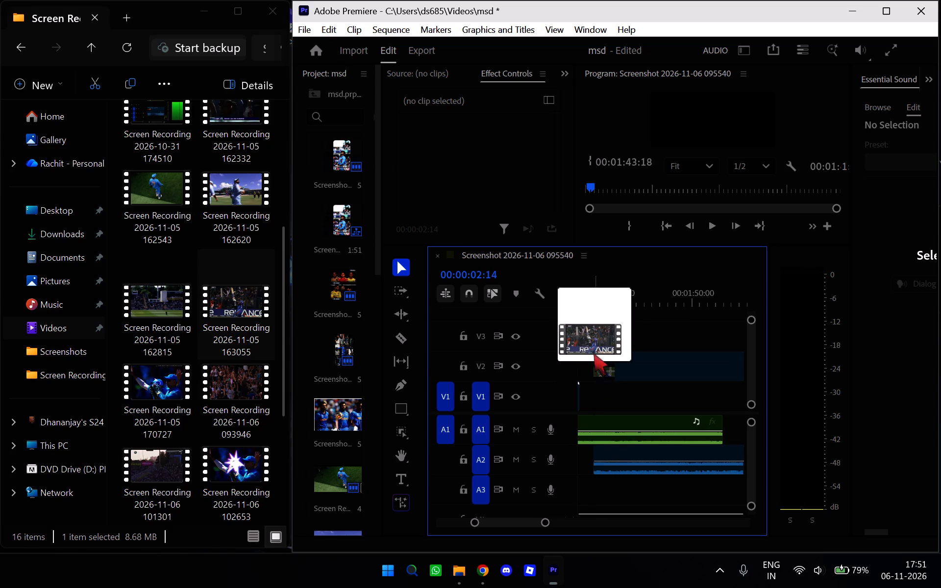
left_click_drag(594, 353, 575, 367)
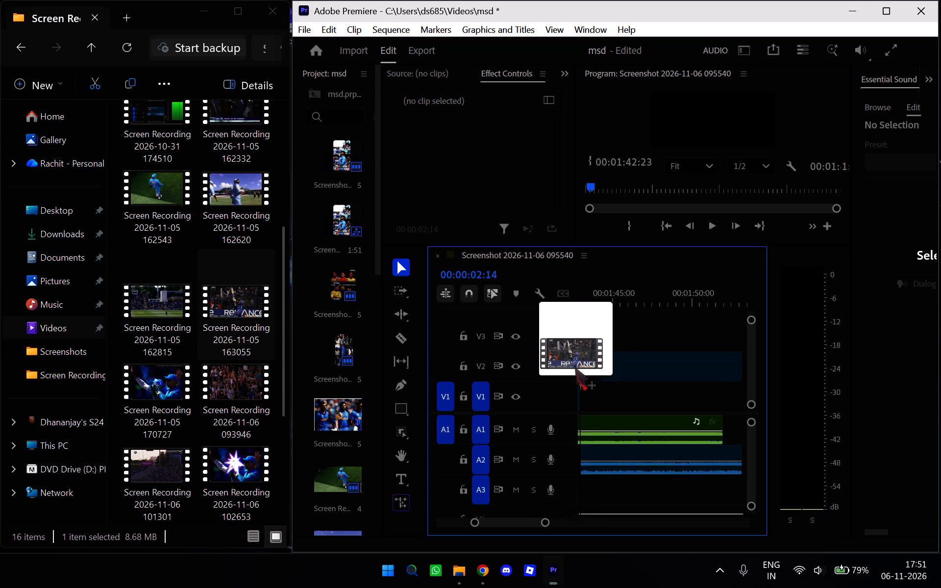
left_click_drag(575, 367, 574, 367)
Split the new recording on V2 and A2 at the end of the A1 soundtrack and cut the excess piece.
scroll(621, 392, "down", 2)
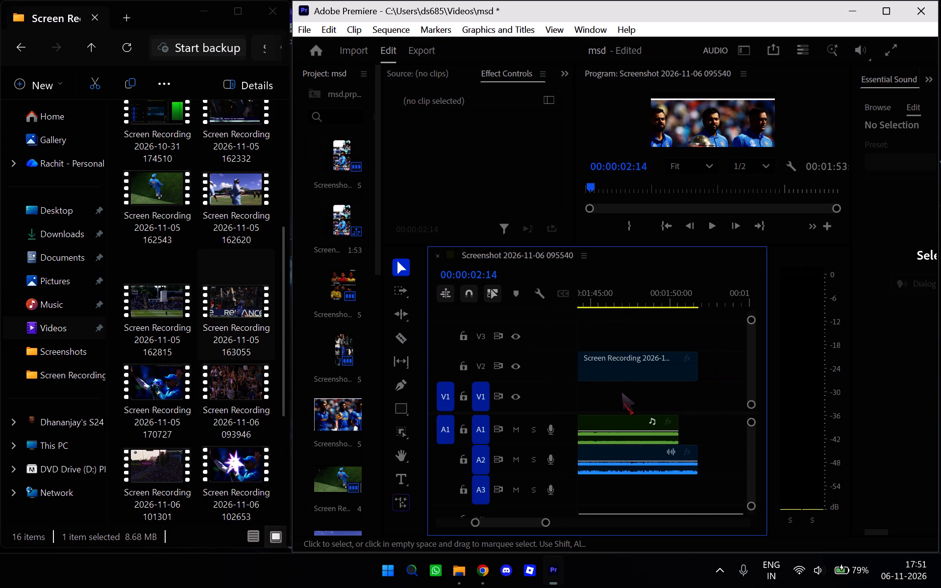
scroll(621, 392, "up", 2)
scroll(624, 392, "down", 1)
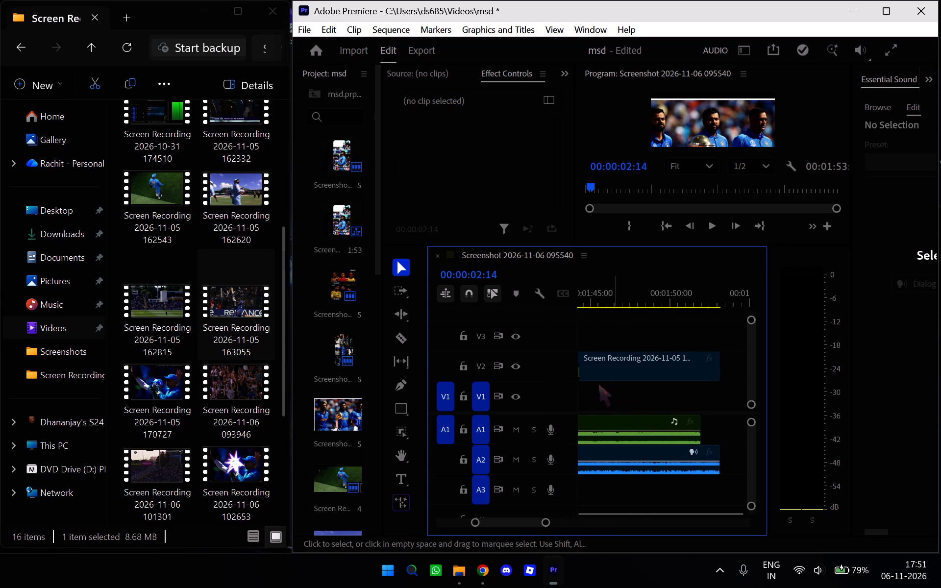
left_click(400, 333)
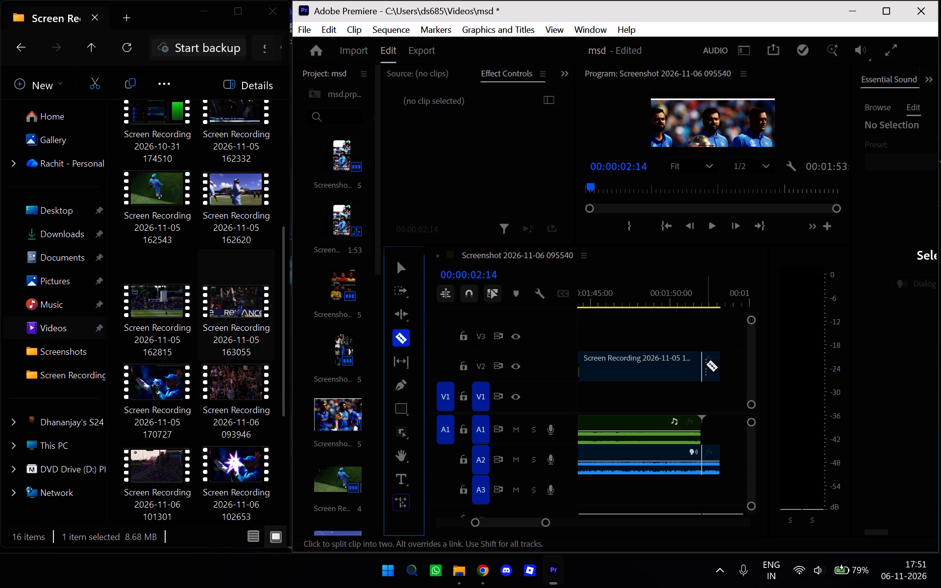
left_click(706, 364)
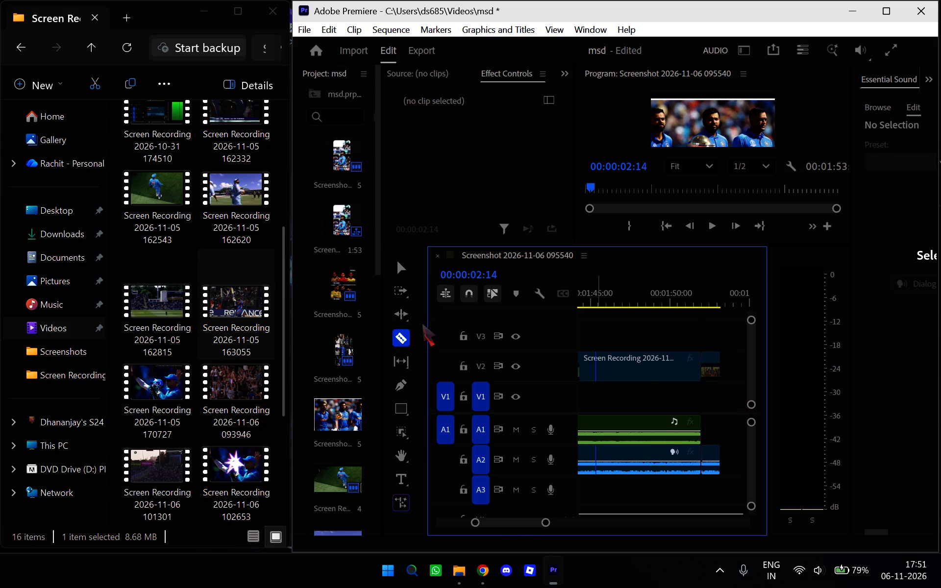
left_click(397, 269)
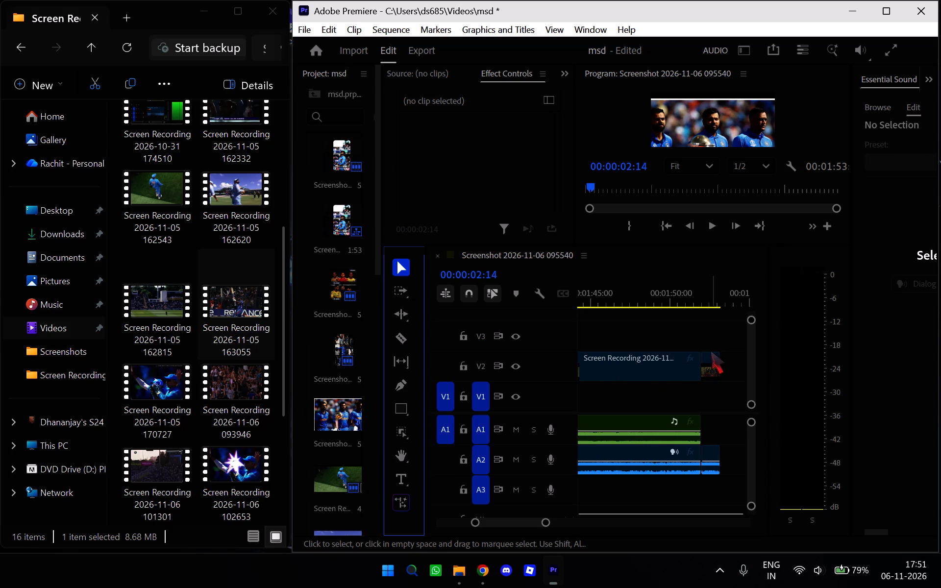
left_click(708, 359)
right_click(708, 359)
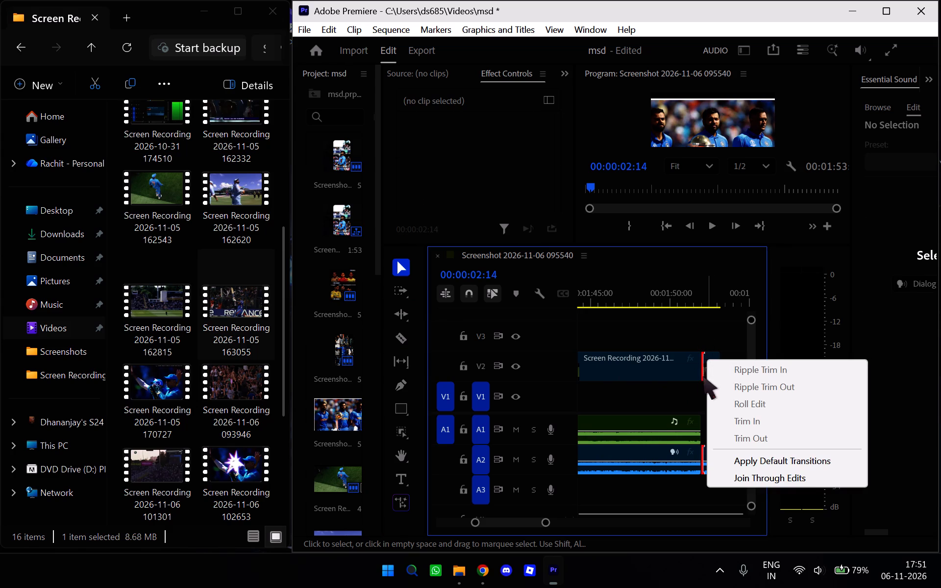
left_click(694, 392)
left_click(709, 369)
right_click(708, 366)
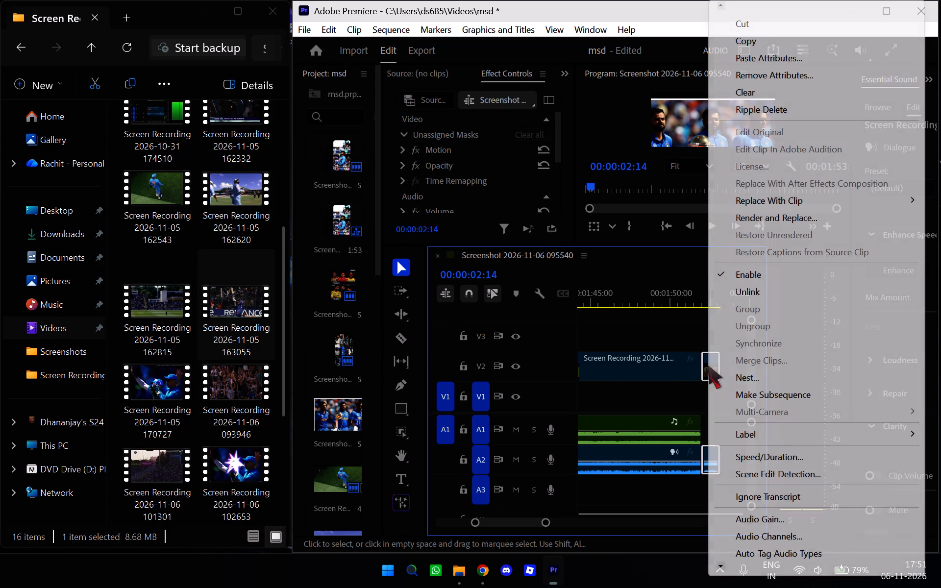
left_click(745, 23)
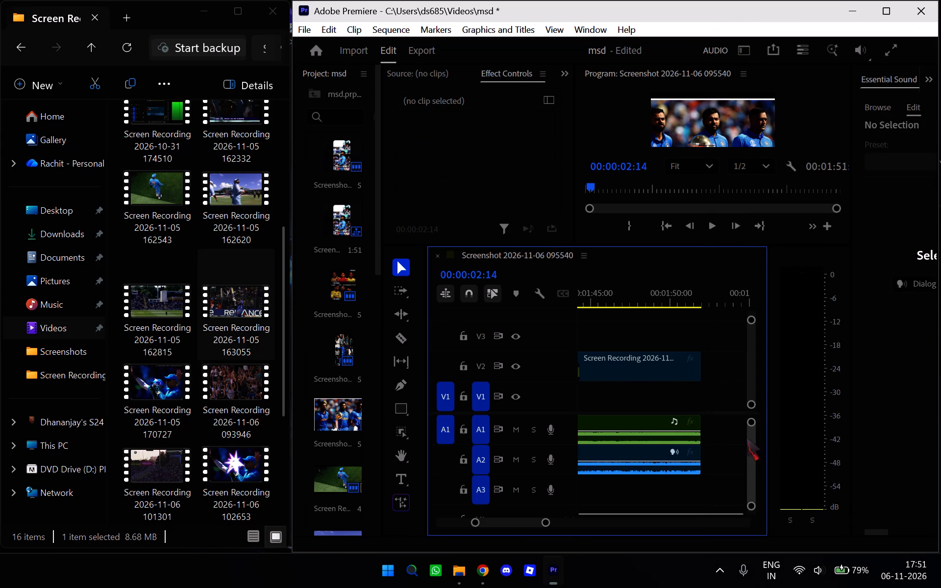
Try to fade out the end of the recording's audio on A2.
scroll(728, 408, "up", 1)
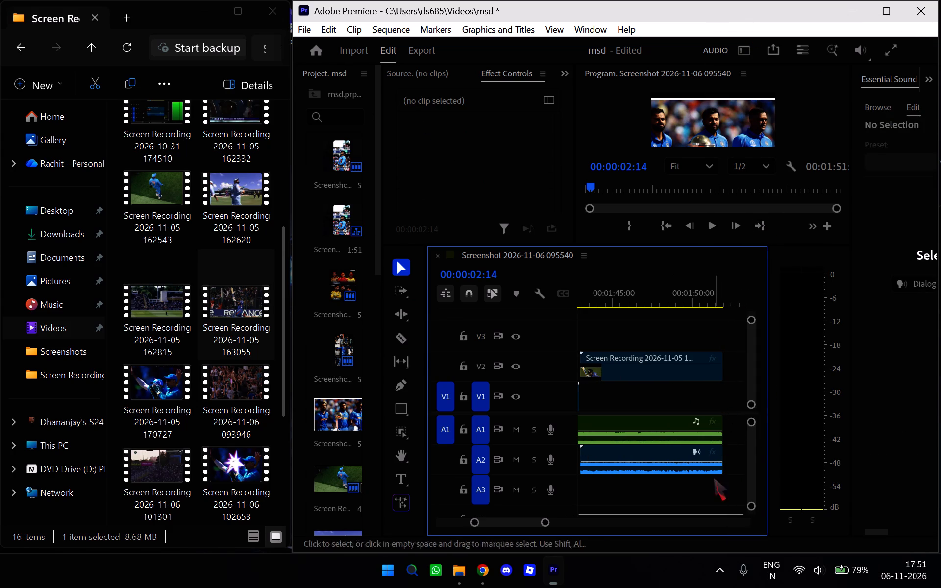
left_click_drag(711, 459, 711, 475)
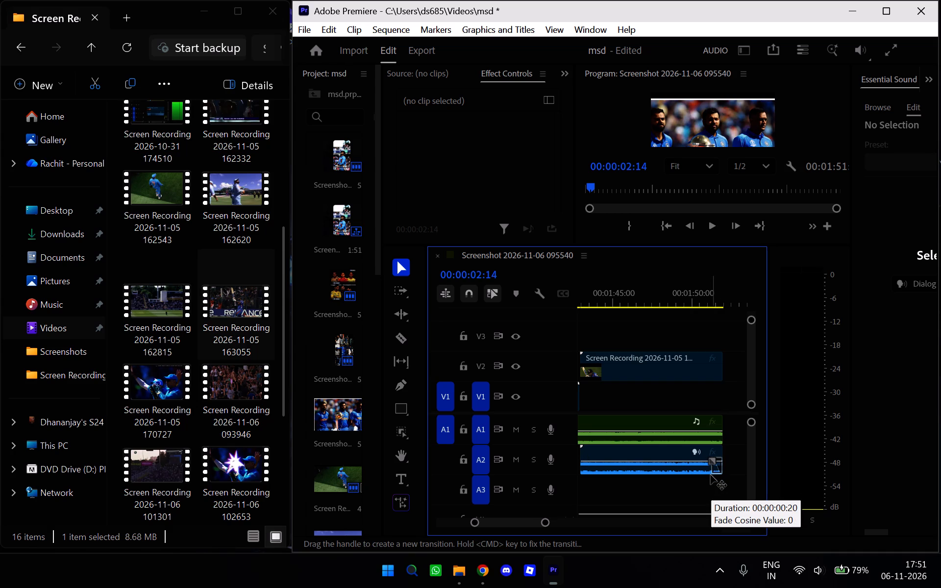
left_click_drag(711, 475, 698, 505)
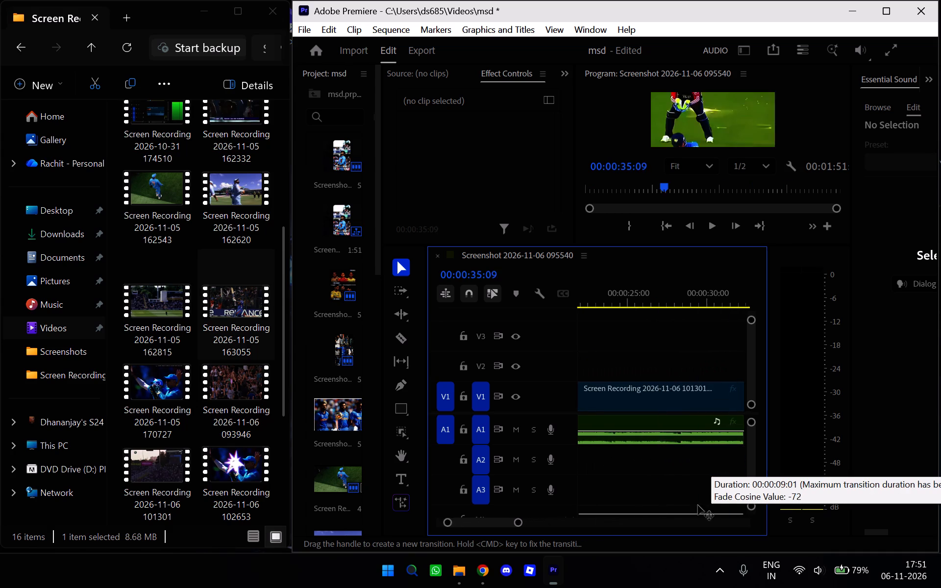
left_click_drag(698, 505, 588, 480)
Mute the new recording's audio clip on A2 at the end of the sequence.
scroll(622, 470, "down", 5)
scroll(622, 470, "up", 6)
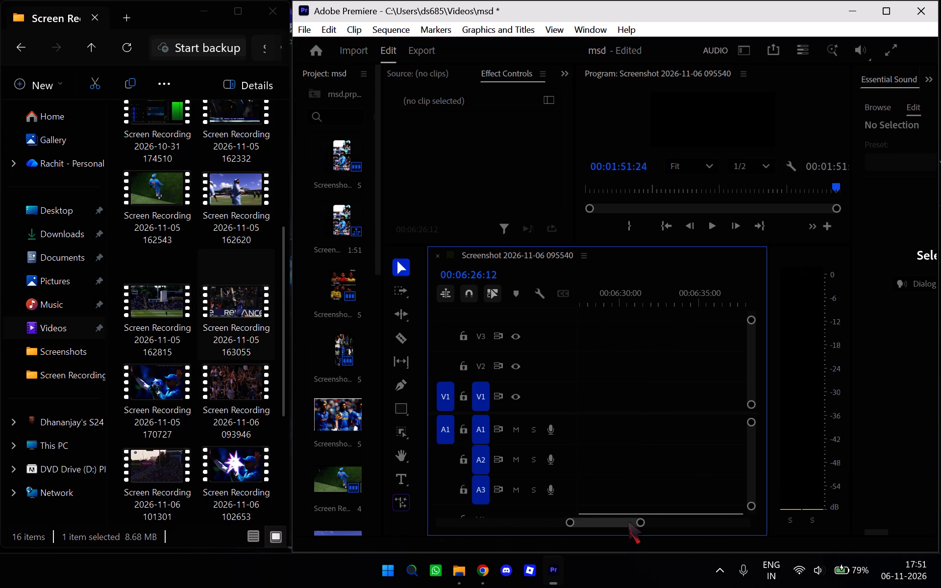
left_click_drag(628, 522, 541, 533)
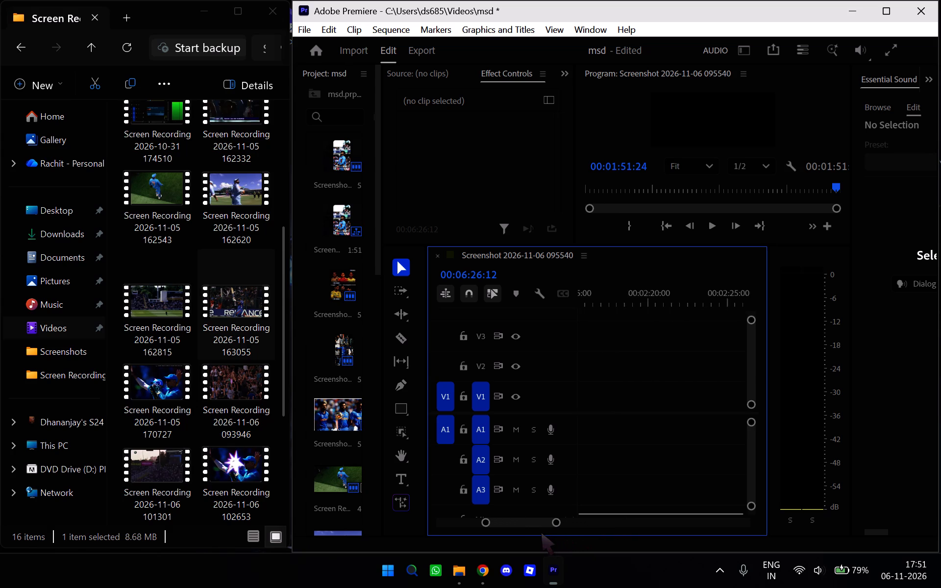
left_click_drag(541, 533, 532, 535)
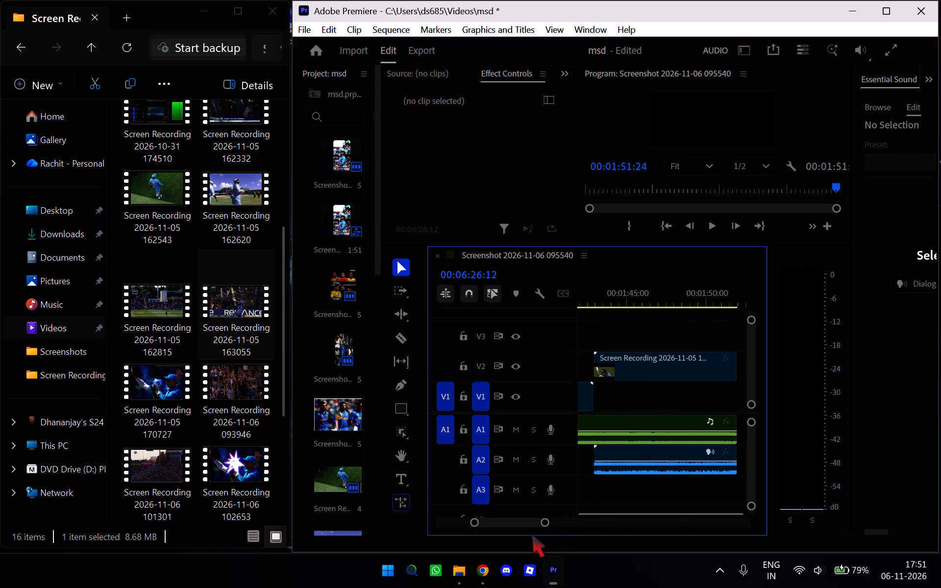
left_click_drag(532, 535, 534, 534)
left_click(662, 451)
left_click(662, 451)
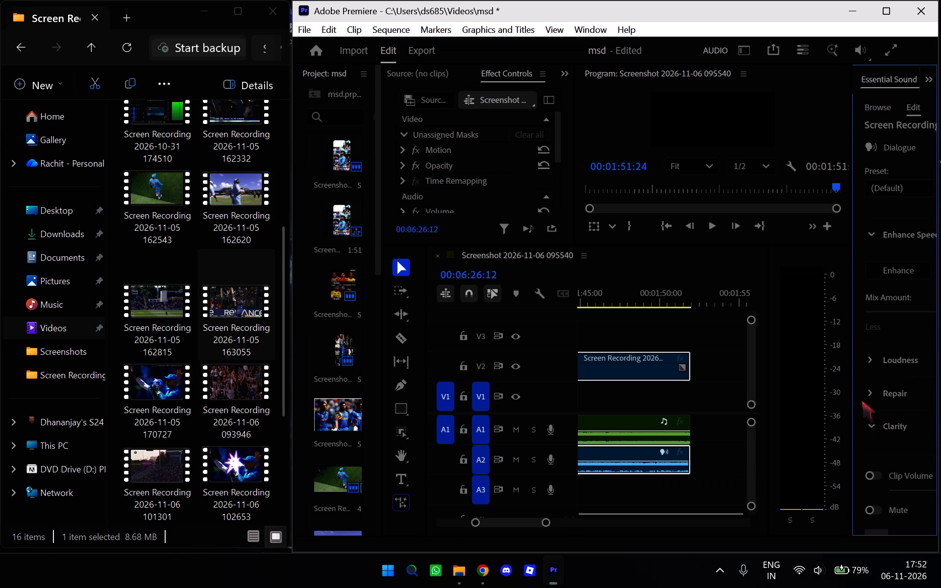
scroll(873, 385, "down", 4)
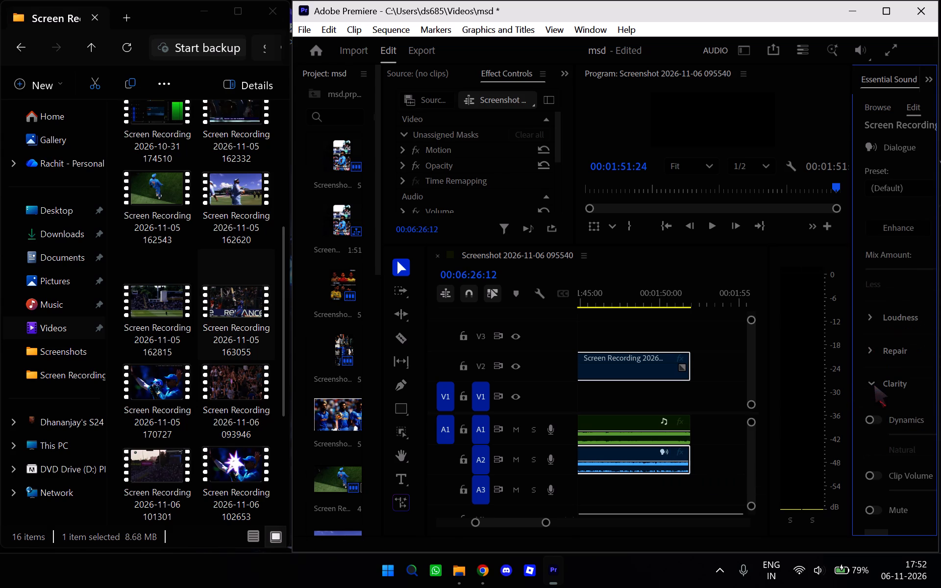
scroll(874, 385, "down", 1)
scroll(874, 385, "up", 6)
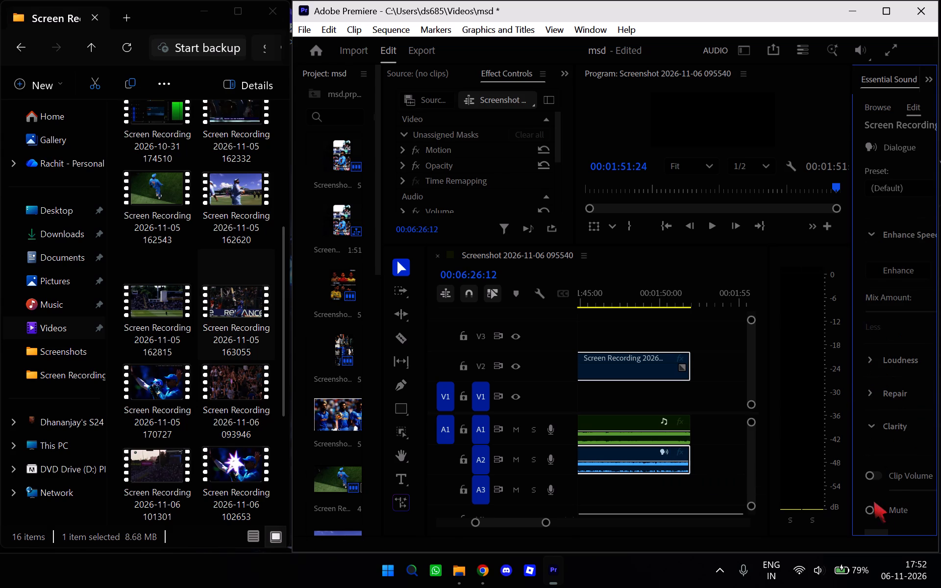
left_click(873, 501)
left_click(876, 506)
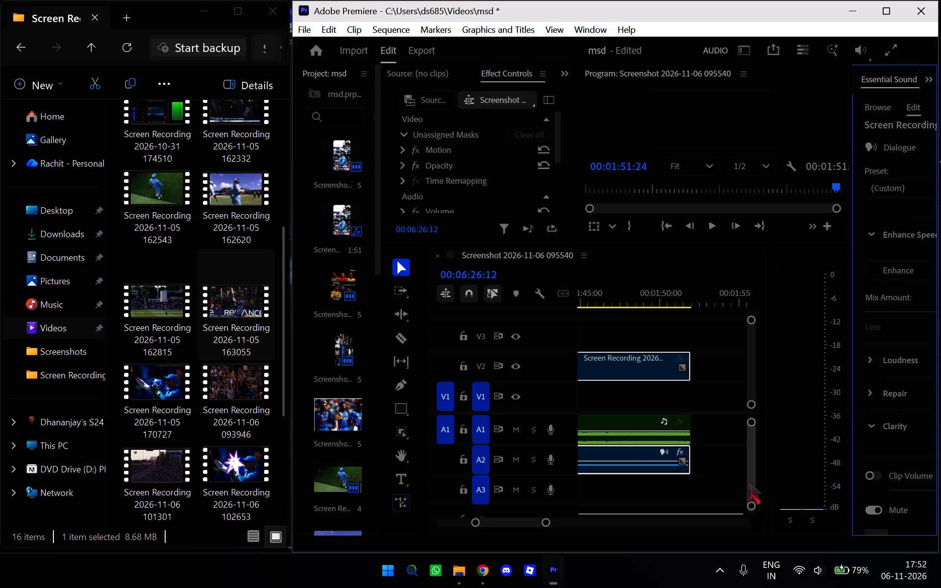
left_click(720, 455)
Play the sequence from its beginning to review the edit.
scroll(732, 377, "down", 1)
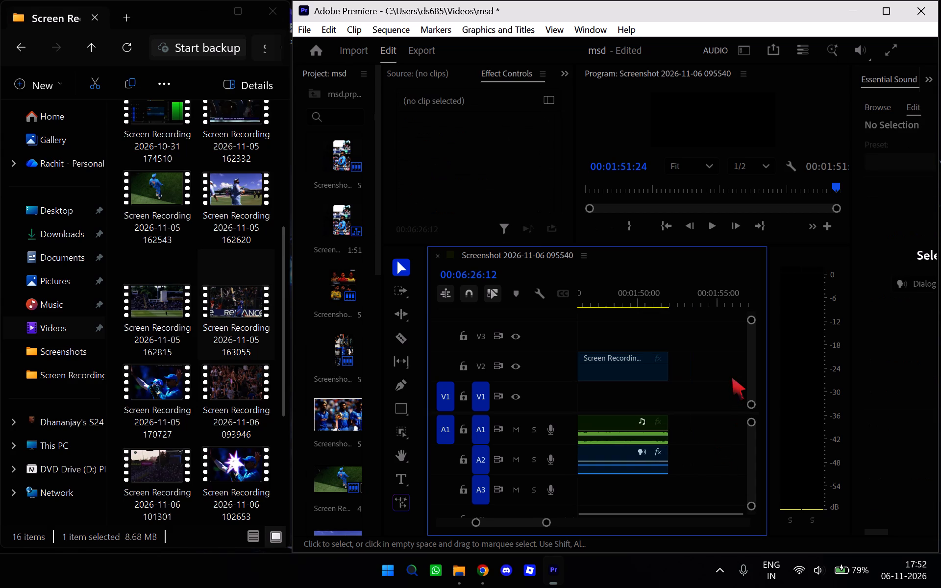
scroll(732, 377, "down", 1)
scroll(732, 377, "up", 8)
left_click_drag(639, 308, 586, 322)
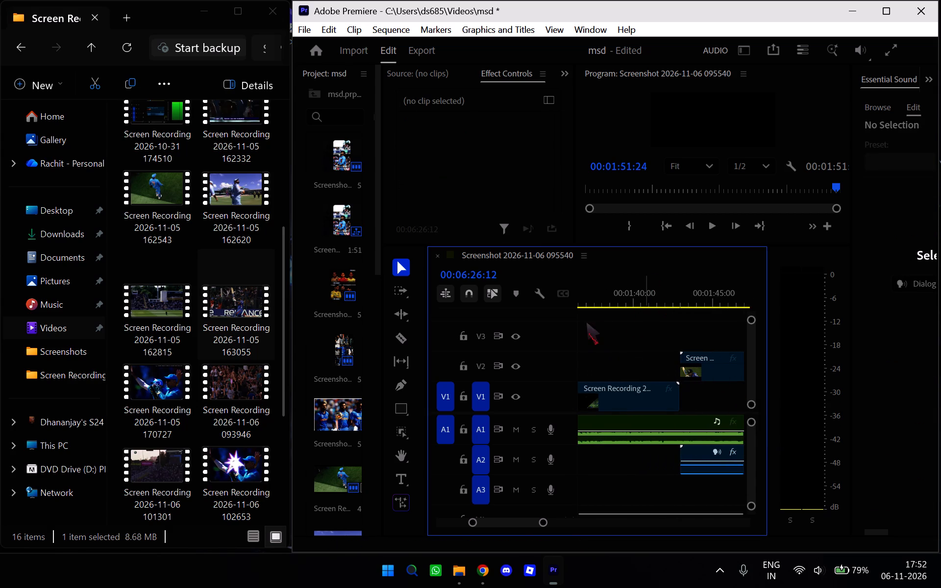
left_click_drag(586, 322, 587, 319)
left_click_drag(622, 306, 504, 310)
left_click(713, 234)
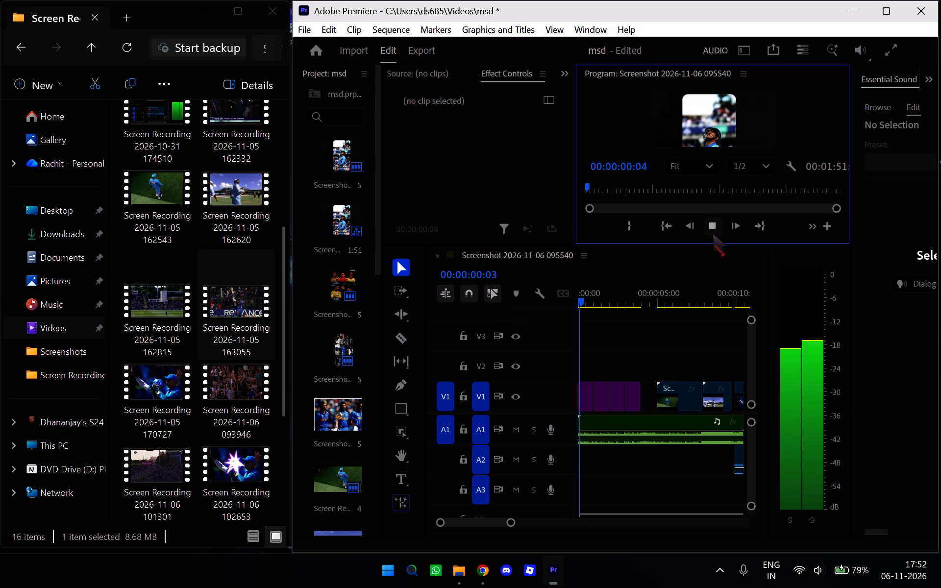
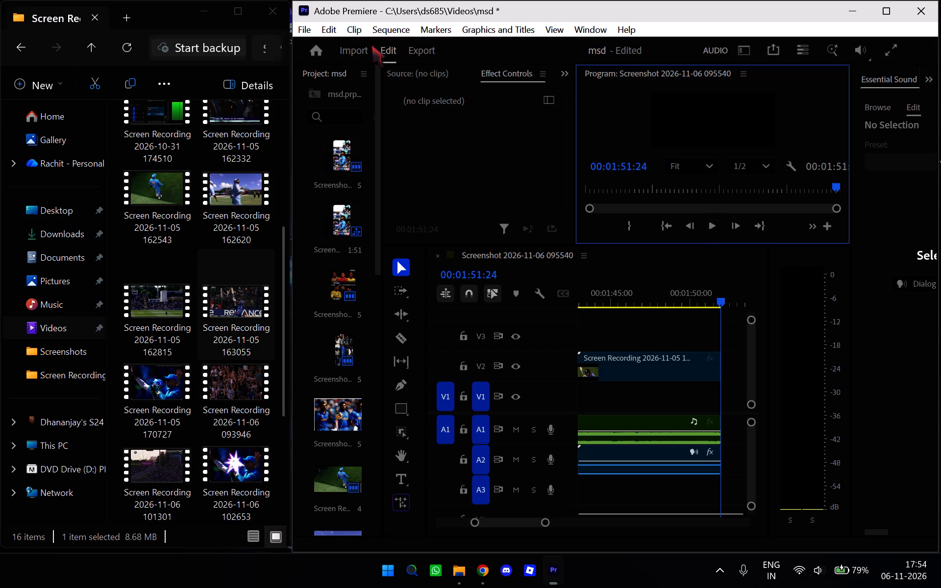
Open the export settings for the sequence and examine the source and output summaries and the preview from its first frame.
left_click(422, 48)
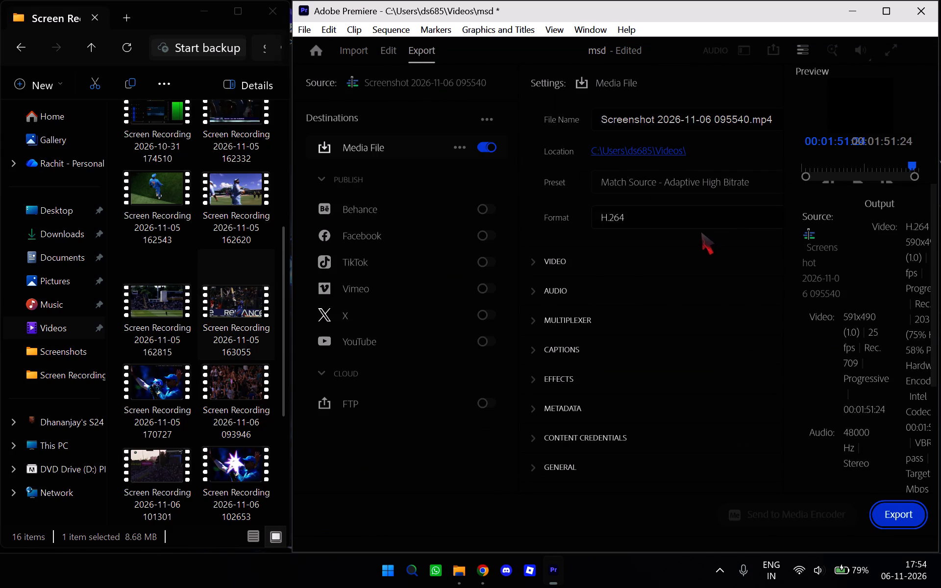
scroll(697, 234, "down", 1)
scroll(862, 315, "down", 1)
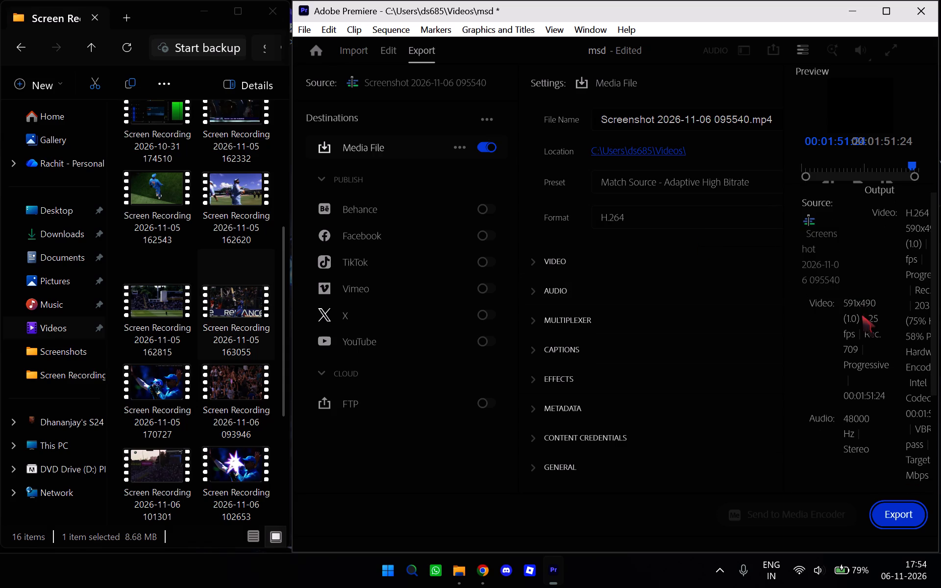
scroll(940, 361, "up", 4)
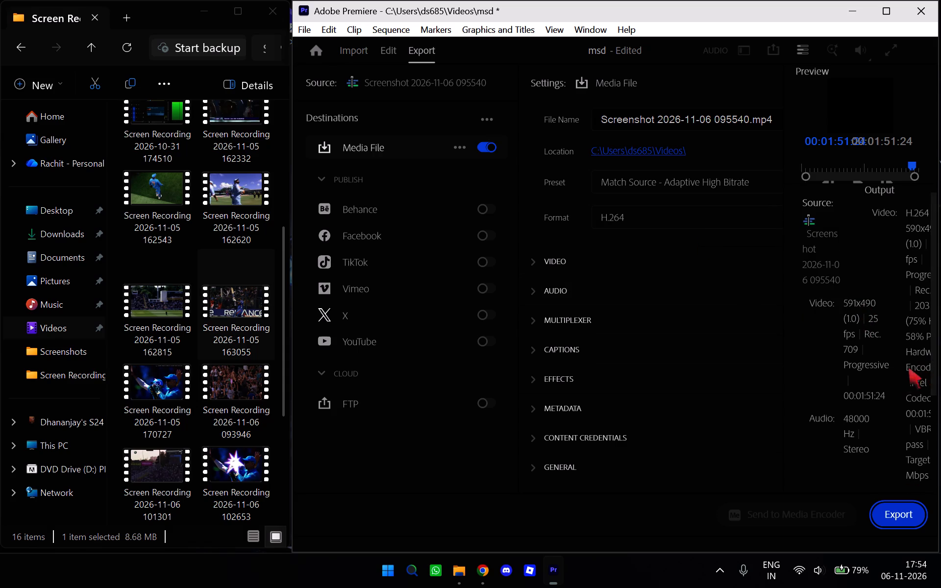
scroll(899, 371, "down", 2)
scroll(900, 373, "up", 3)
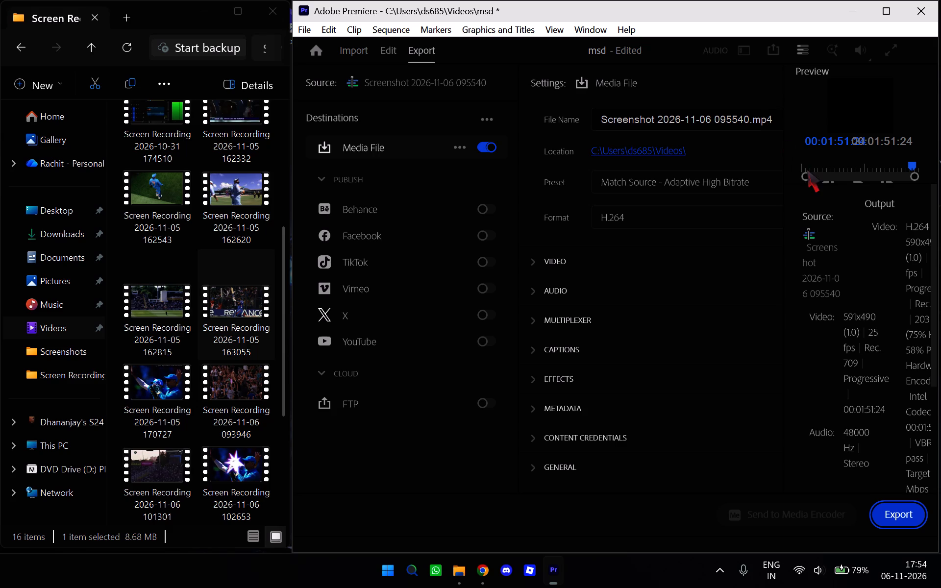
scroll(811, 176, "down", 2)
left_click_drag(911, 166, 780, 180)
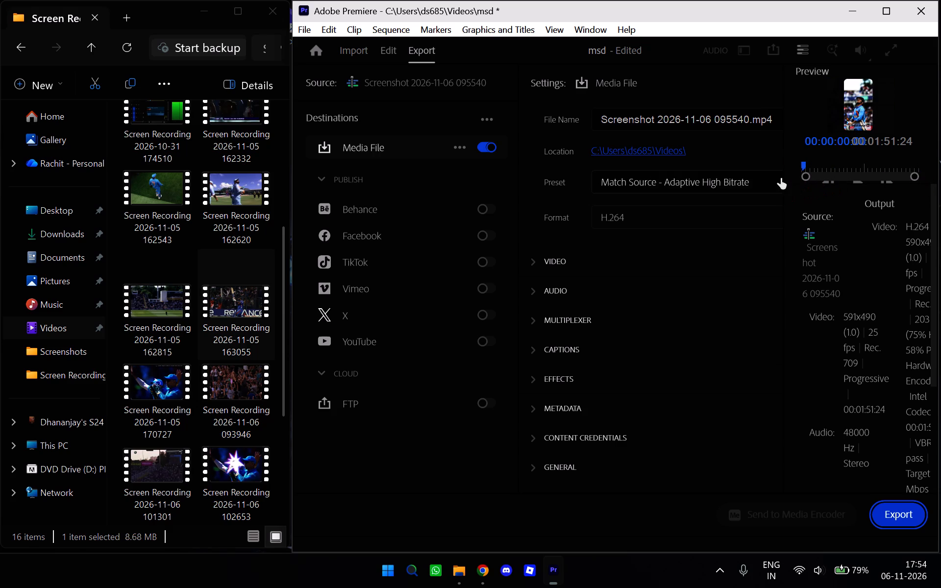
Name the output file 1st MSD and export the sequence as an H.264 media file to the Videos folder.
left_click_drag(769, 117, 604, 113)
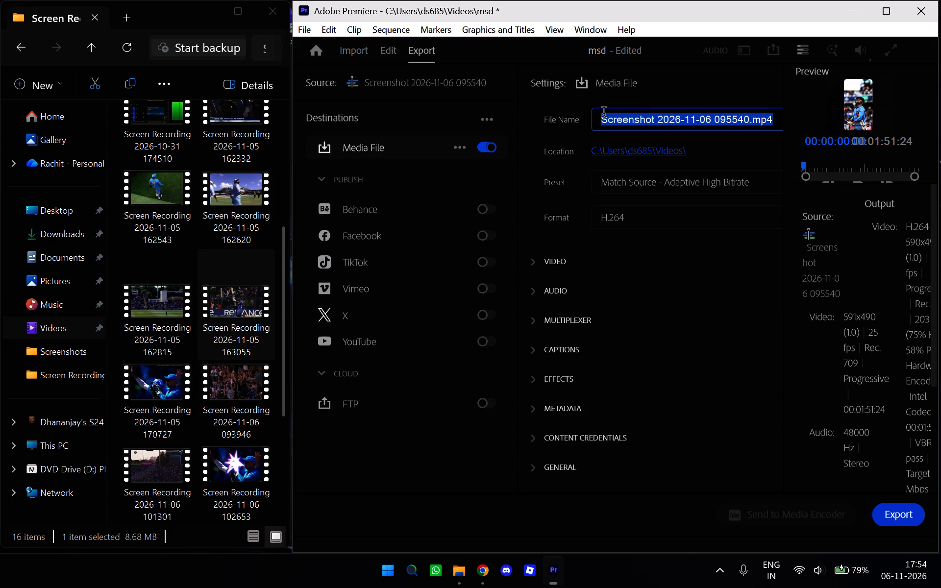
key("BackSpace")
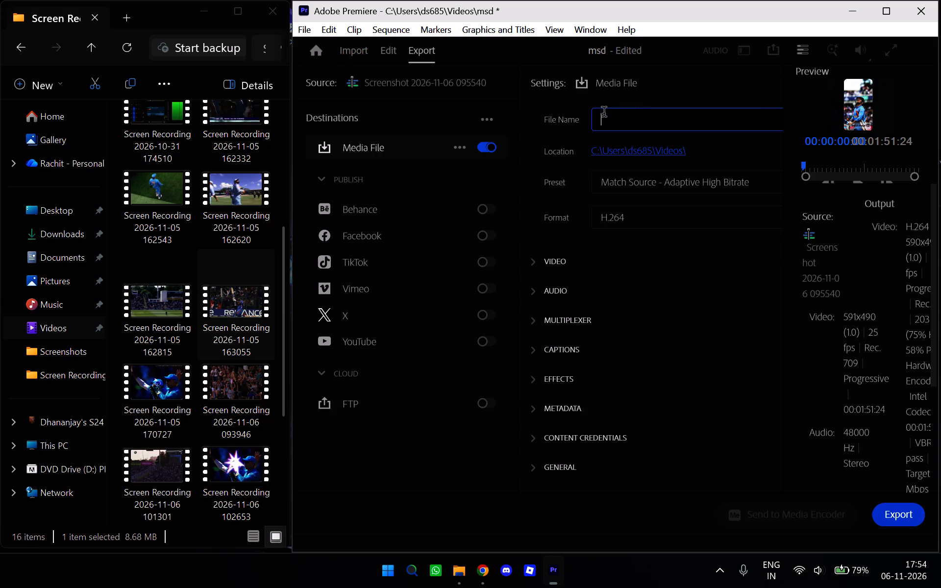
key("shift+exclam")
type("st")
key("space")
key("BackSpace")
key("BackSpace")
key("BackSpace")
key("BackSpace")
type("1st MSD")
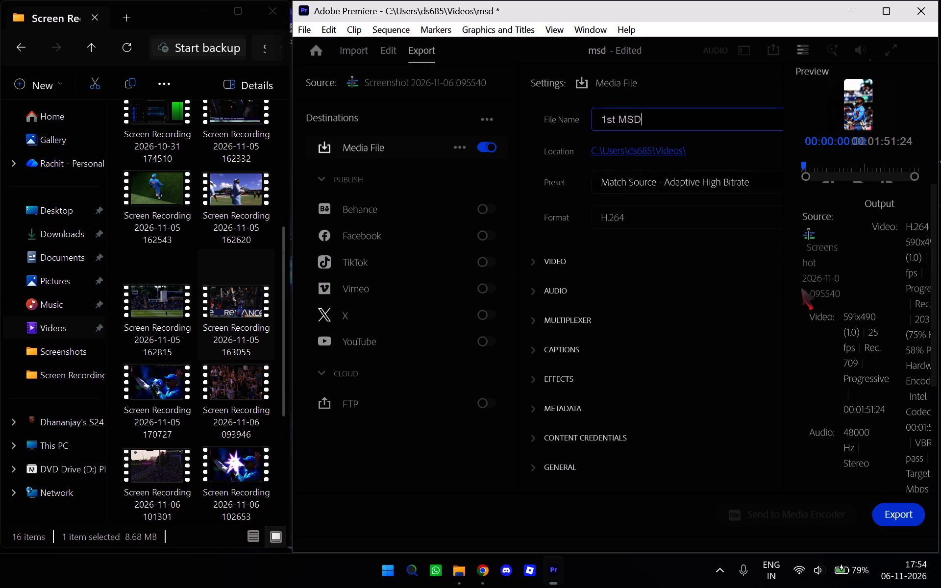
left_click(907, 524)
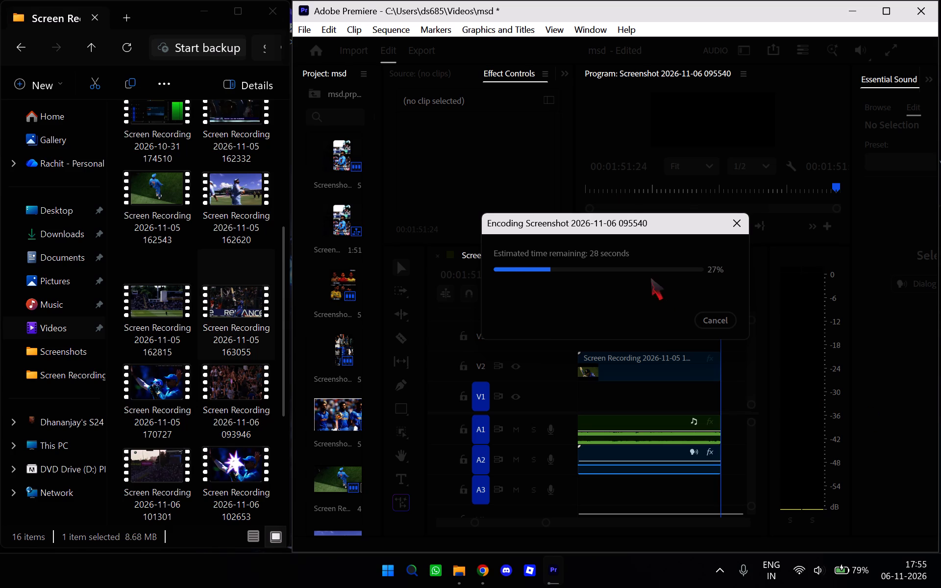
Close the Screen Recordings folder window.
left_click(277, 12)
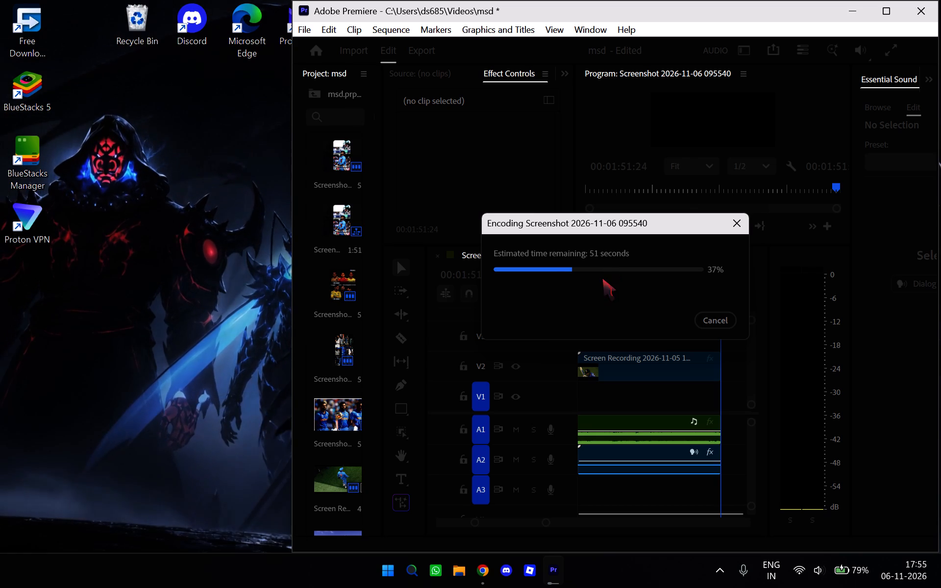
Switch to Chrome, browse the YouTube results for lambiya judiyan msd song, and return to Premiere.
left_click(473, 585)
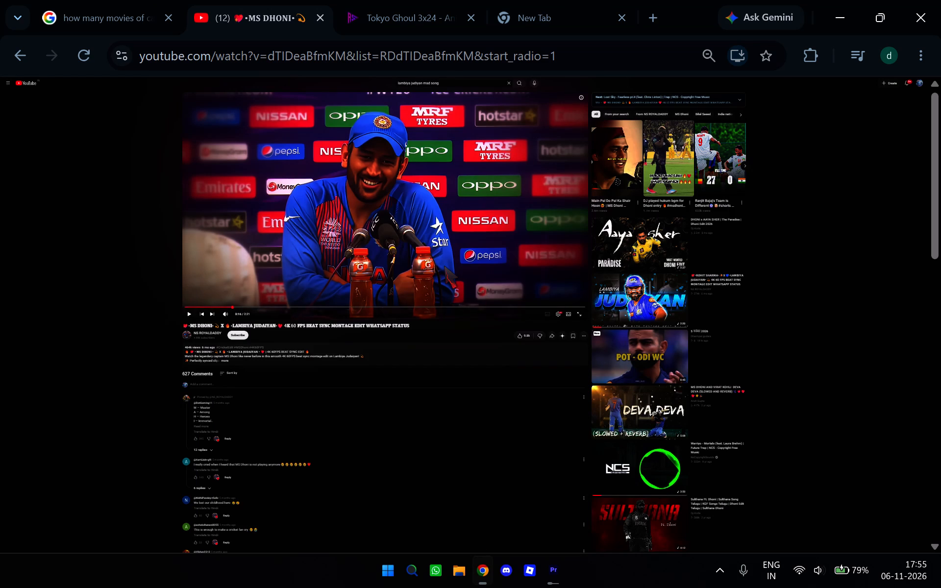
scroll(444, 266, "up", 7, "ctrl")
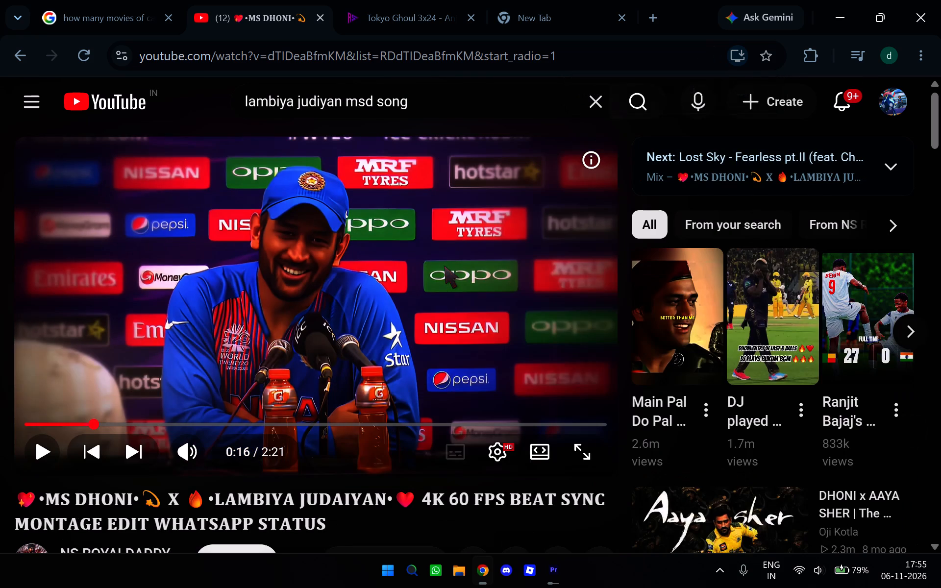
left_click(19, 52)
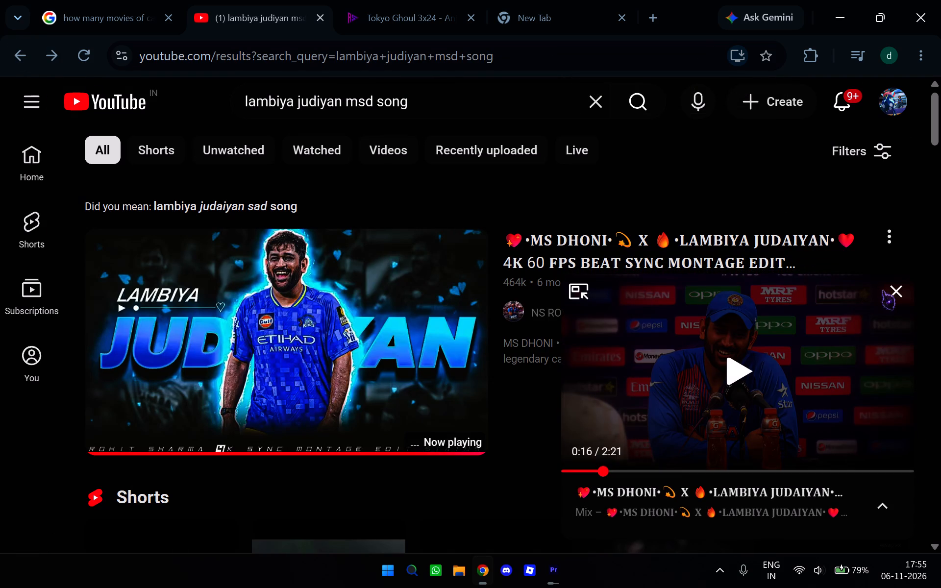
left_click(893, 287)
scroll(777, 331, "down", 1, "ctrl")
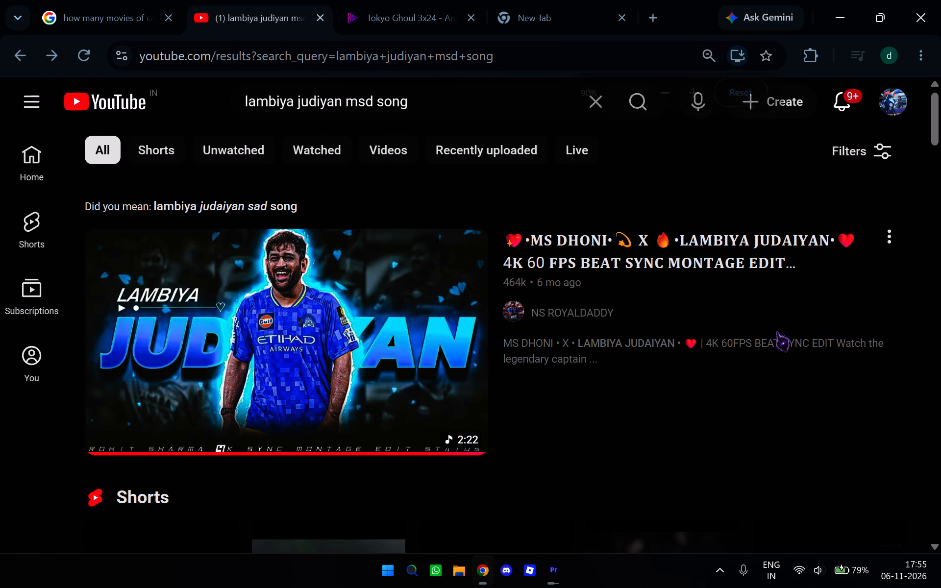
scroll(510, 394, "down", 4)
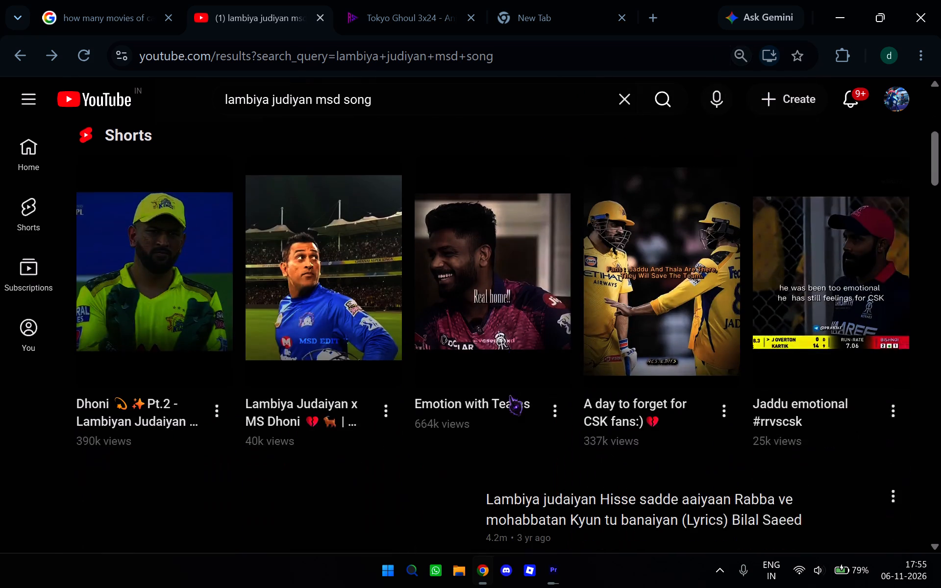
scroll(508, 394, "down", 5)
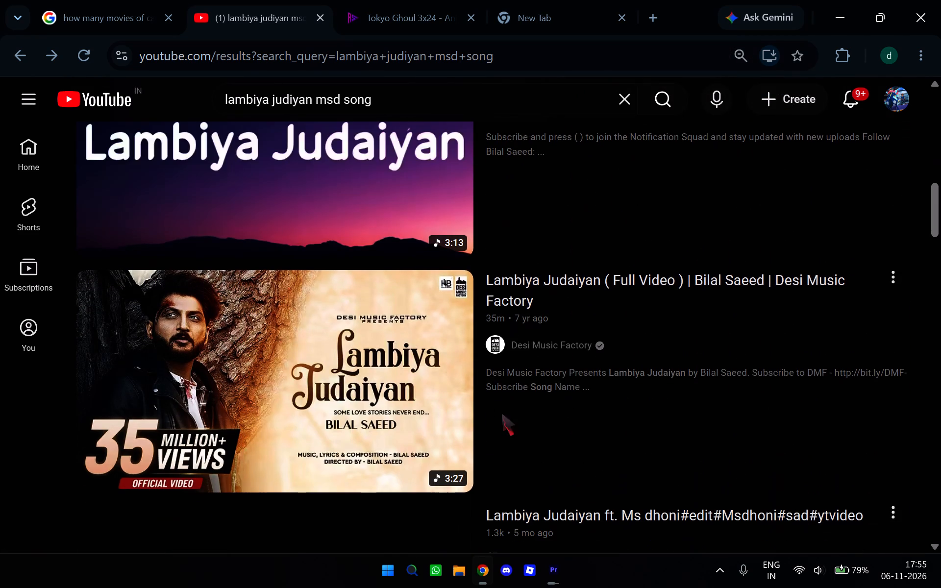
left_click(547, 578)
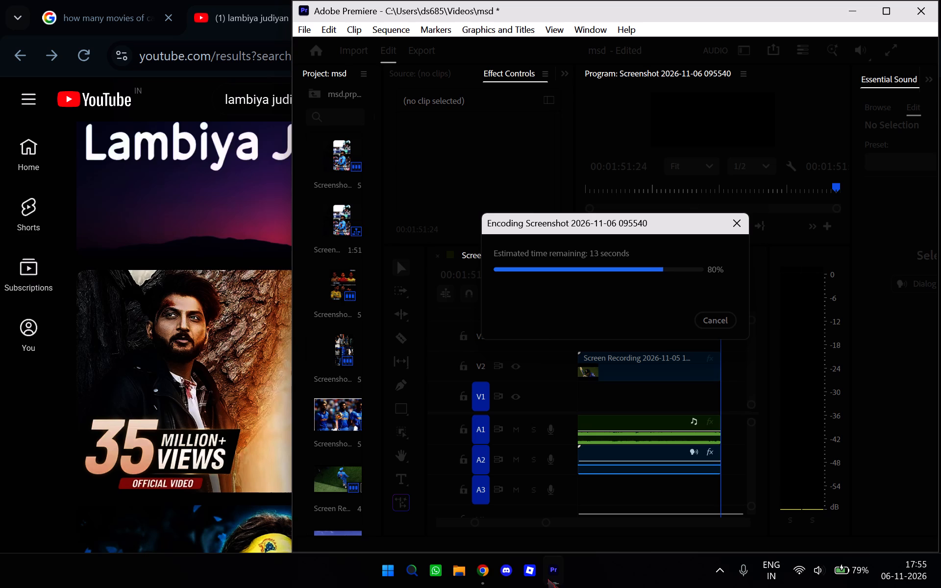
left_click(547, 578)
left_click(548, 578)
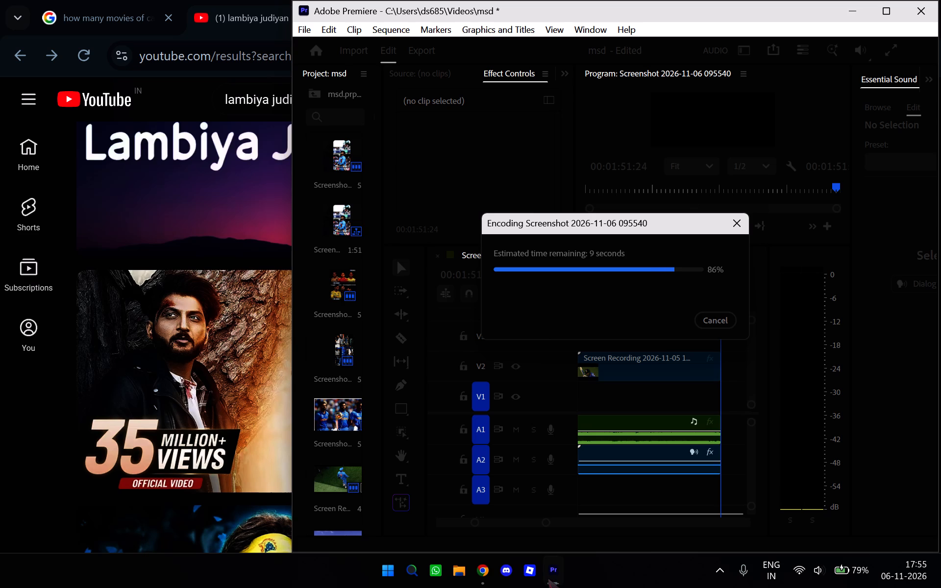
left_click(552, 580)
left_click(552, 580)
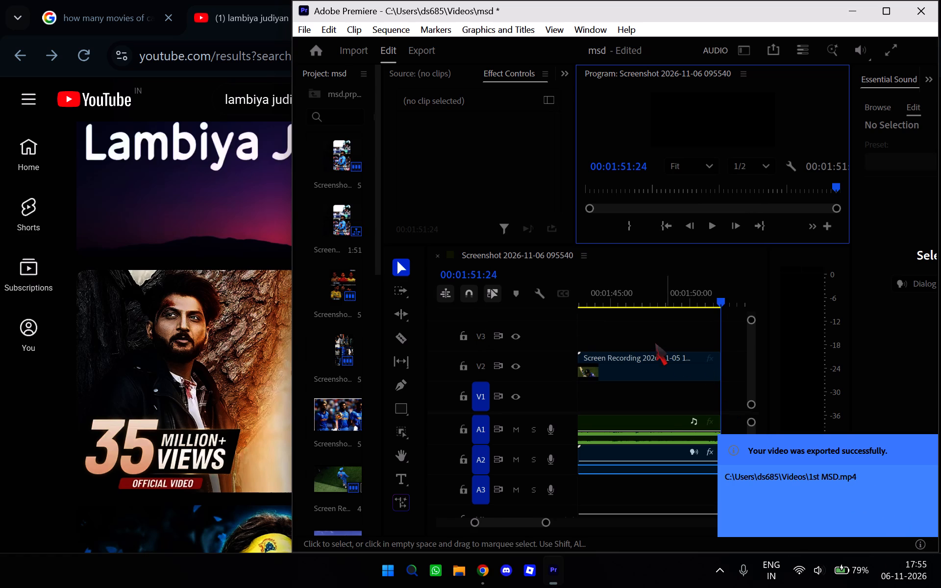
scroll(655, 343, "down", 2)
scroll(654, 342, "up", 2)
Minimize the Premiere and Chrome windows to clear the desktop.
left_click(553, 567)
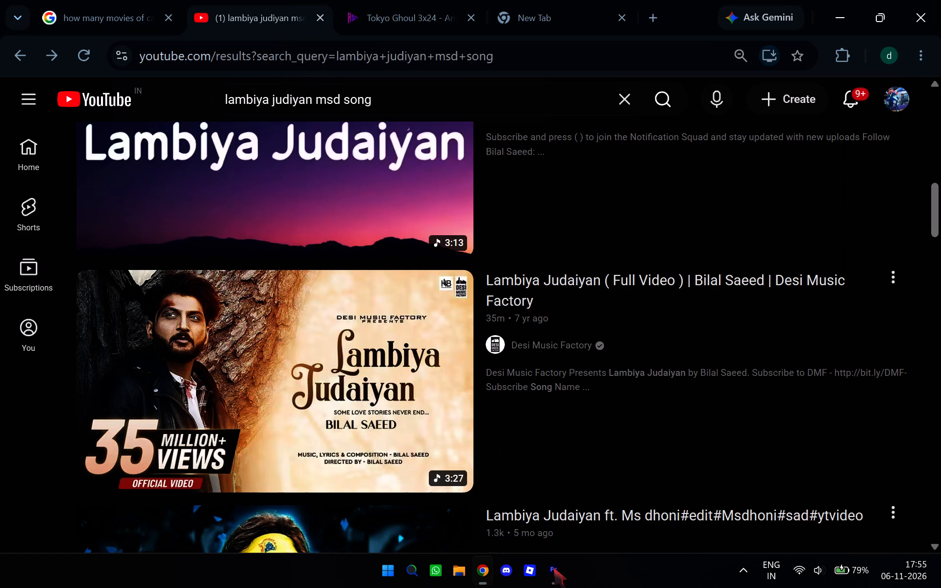
left_click(478, 574)
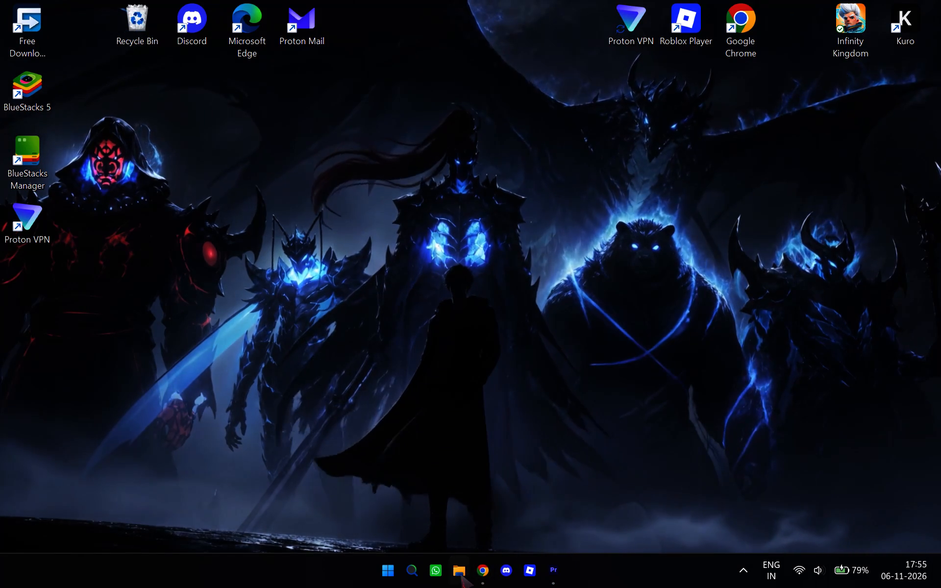
Open File Explorer in a maximized window and look through the recent files on Home for the exported 1st MSD video.
left_click(460, 578)
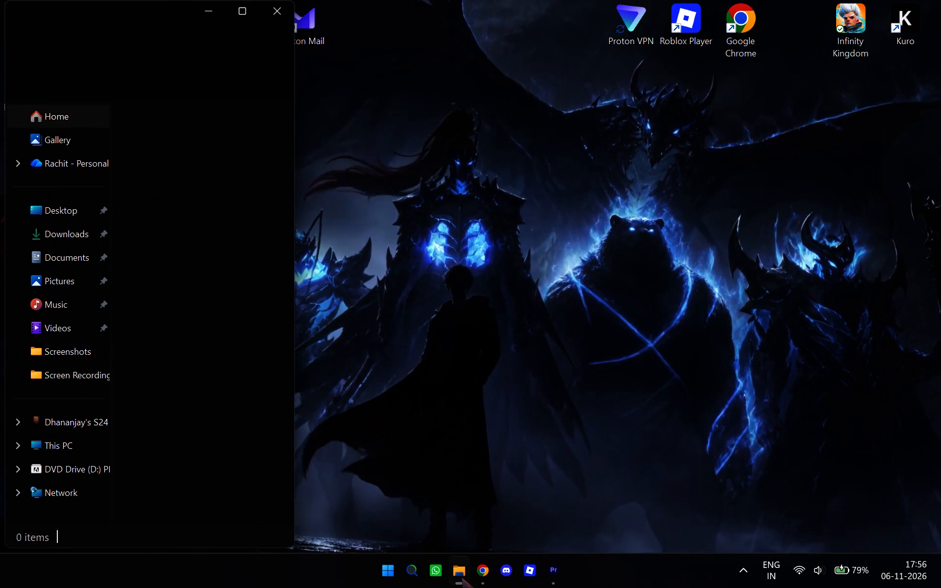
left_click(245, 7)
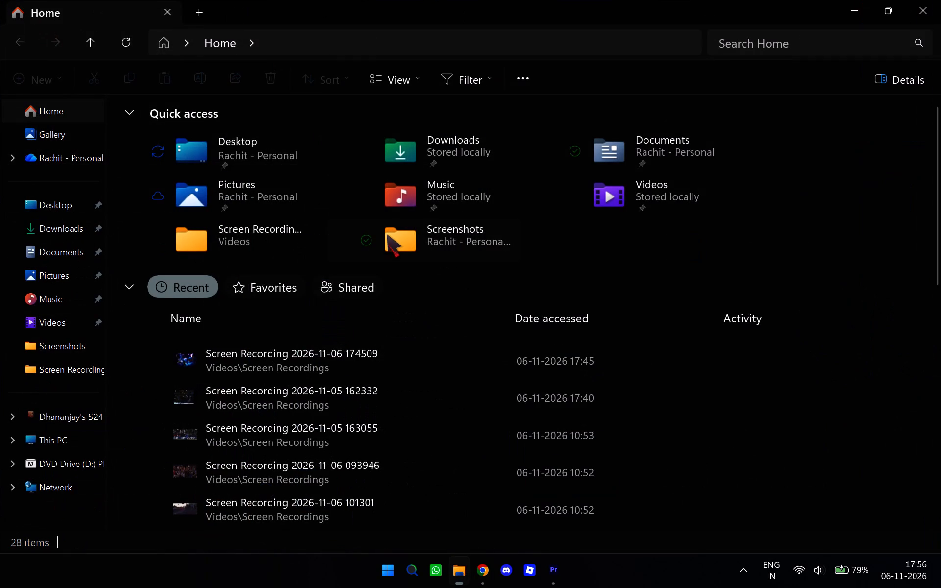
scroll(285, 433, "down", 4)
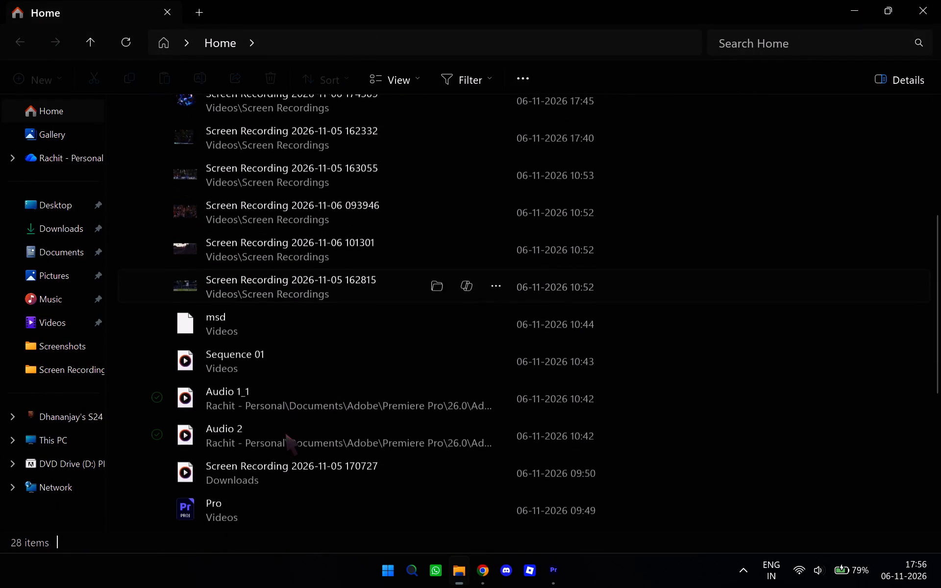
scroll(312, 324, "up", 6)
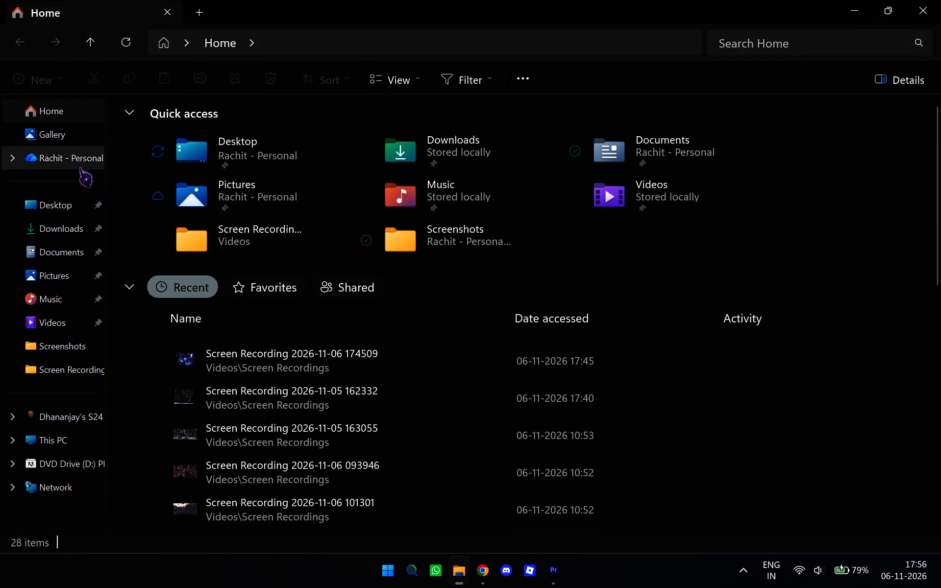
Look through the File Explorer locations for the exported video, ending in the Videos folder.
left_click(66, 135)
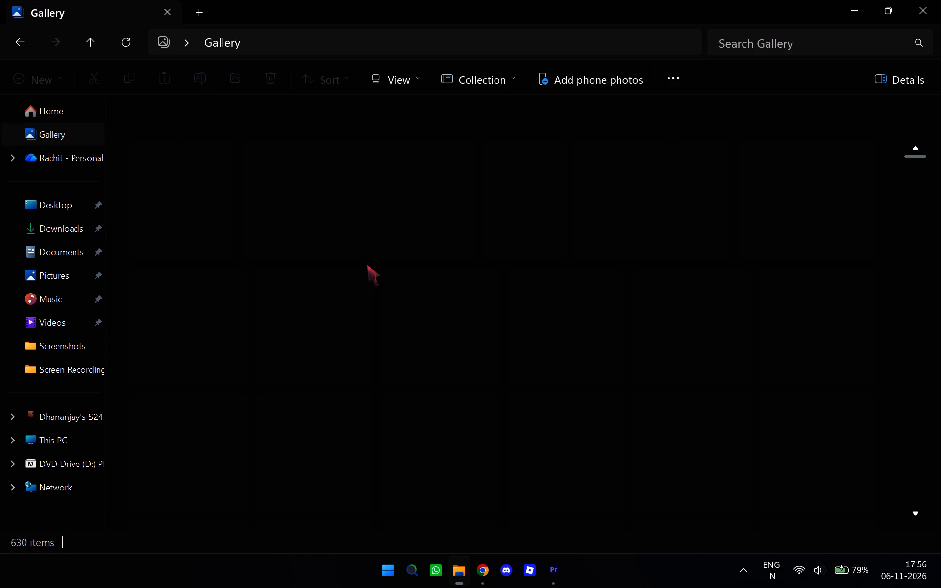
left_click(54, 161)
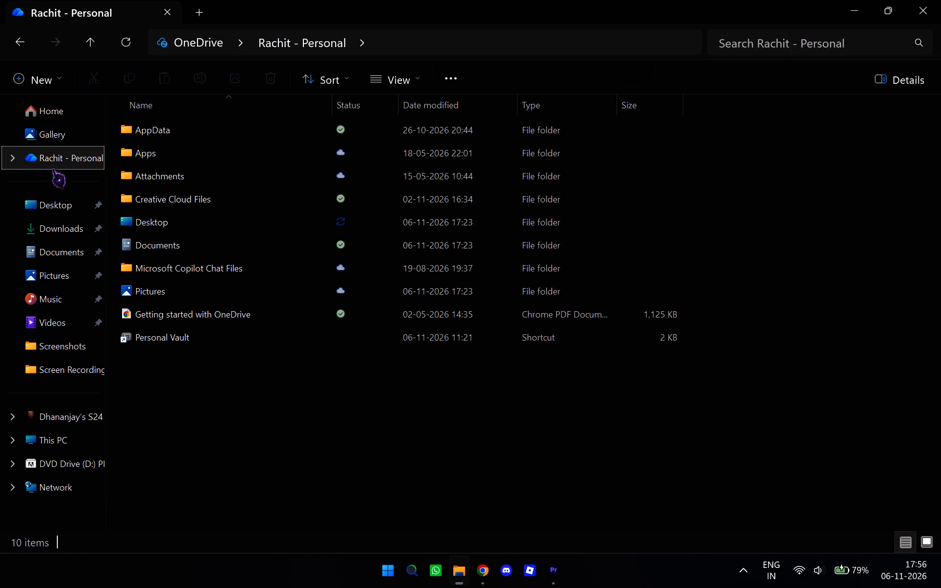
left_click(44, 200)
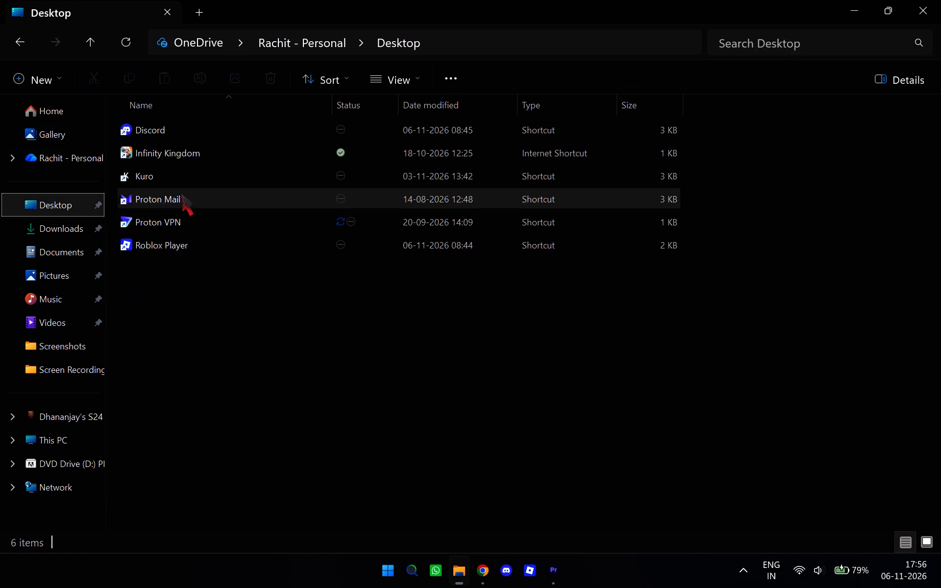
left_click(58, 239)
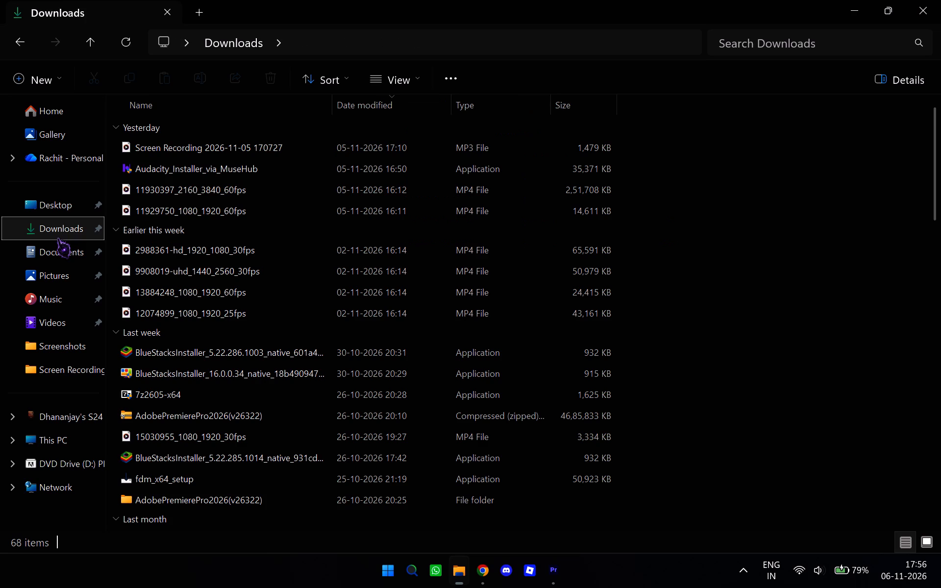
left_click(33, 248)
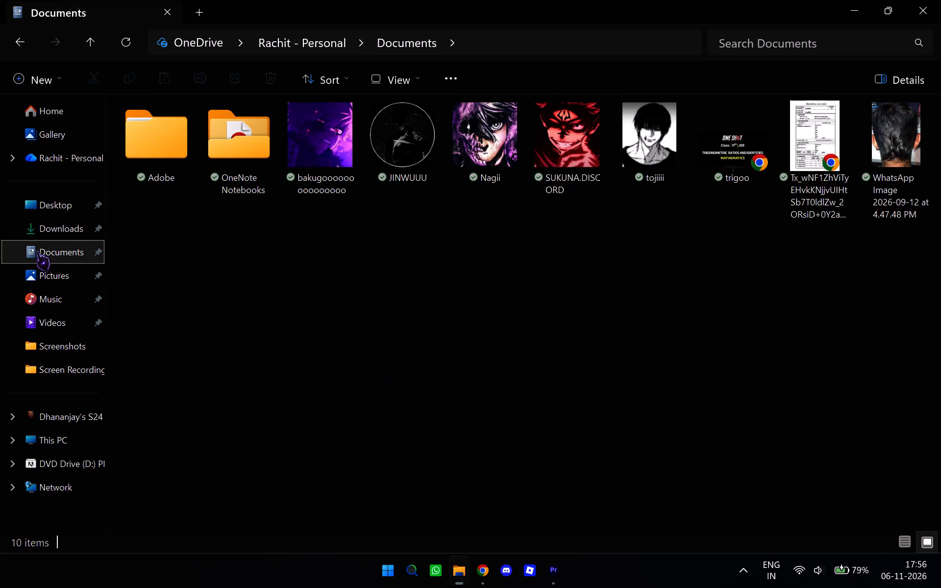
left_click(49, 273)
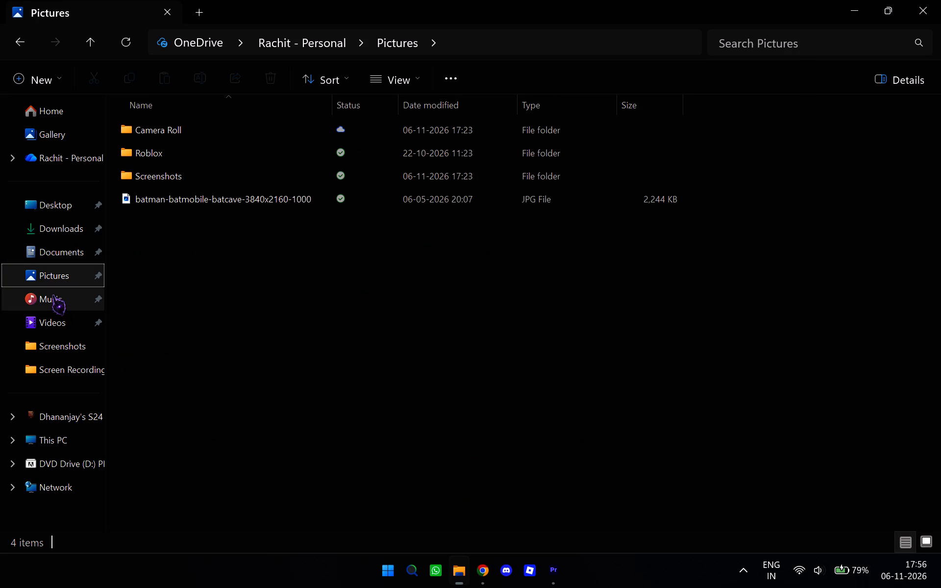
left_click(53, 294)
left_click(64, 323)
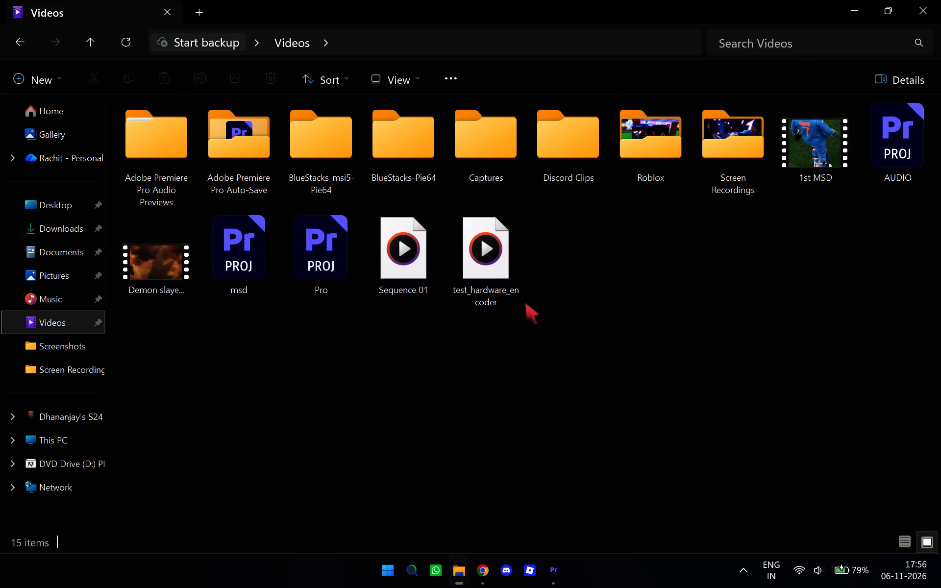
Play the exported 1st MSD video in Media Player to check it, and close the player.
double_click(807, 145)
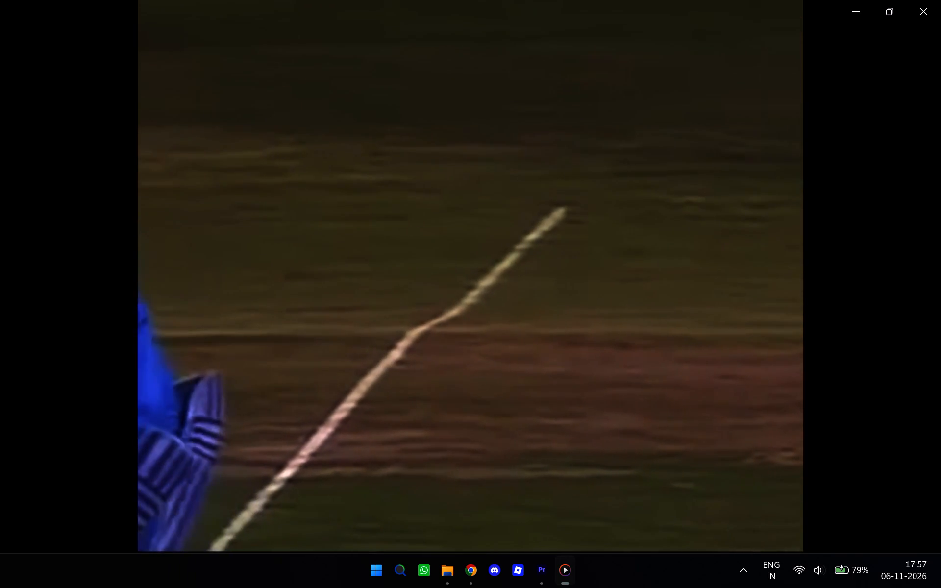
key("Escape")
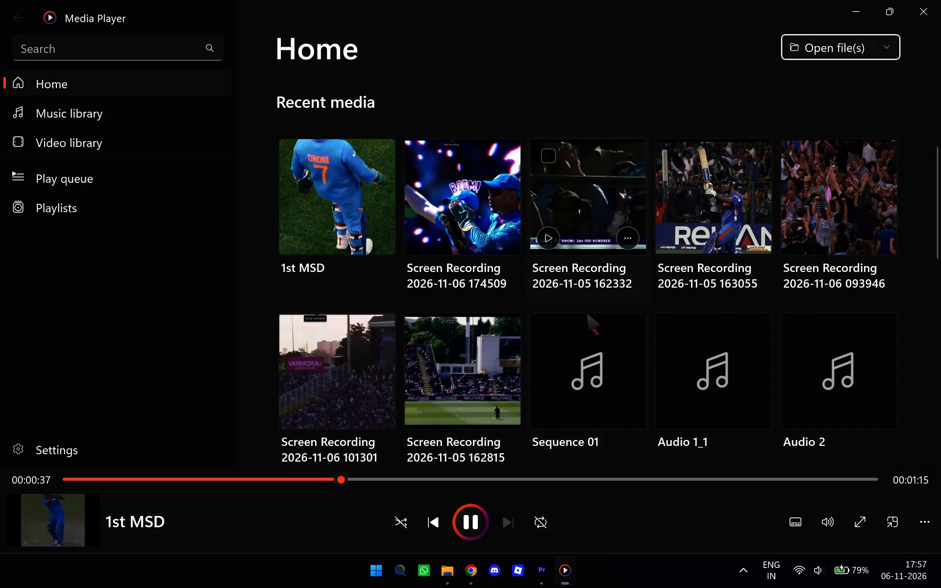
left_click(75, 515)
left_click(940, 12)
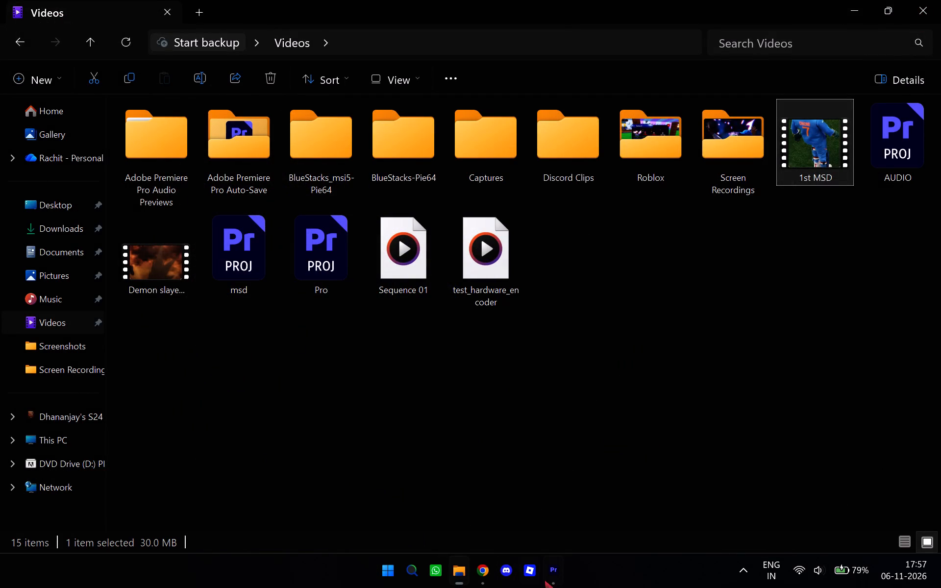
Switch back to Premiere and set the Program monitor's playback resolution to Full.
left_click(545, 580)
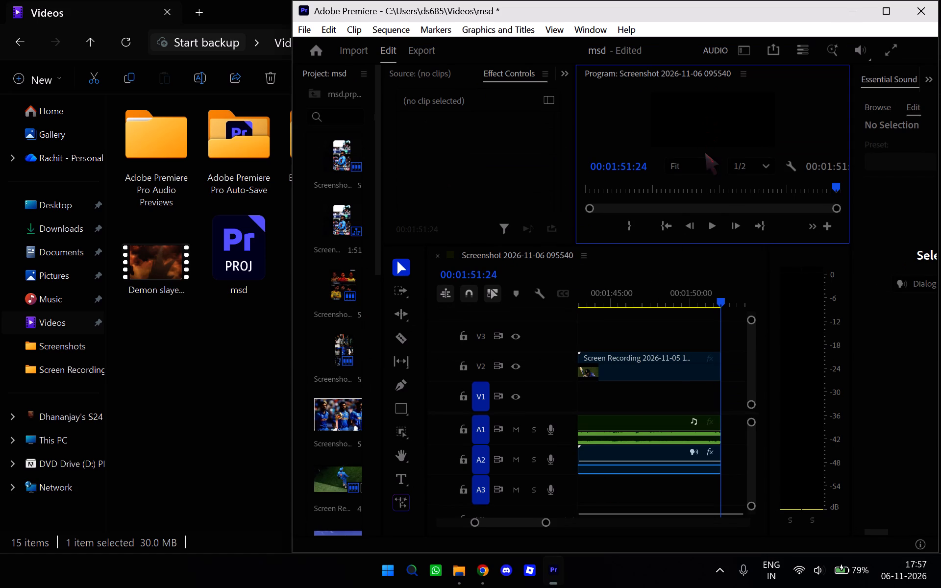
left_click(704, 165)
left_click(704, 165)
left_click(748, 165)
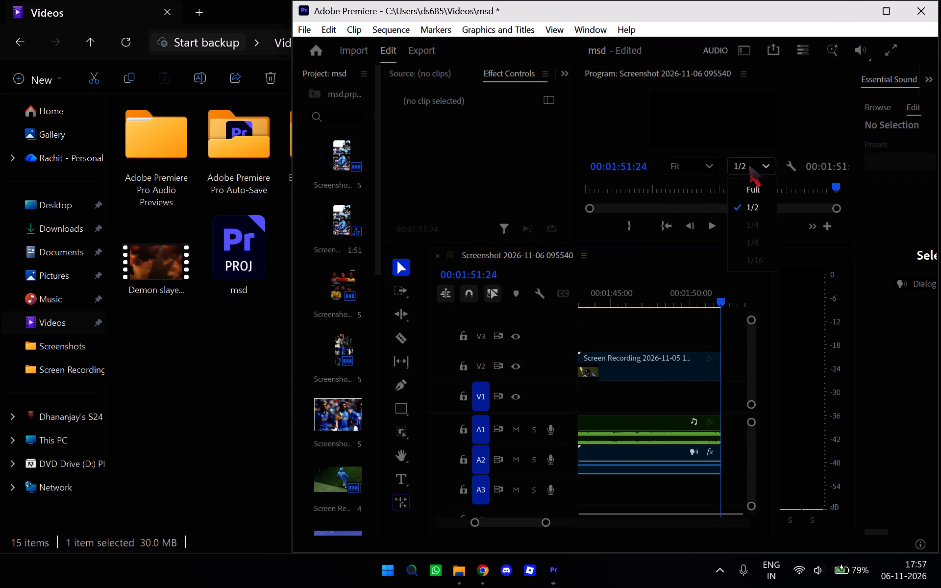
left_click(751, 187)
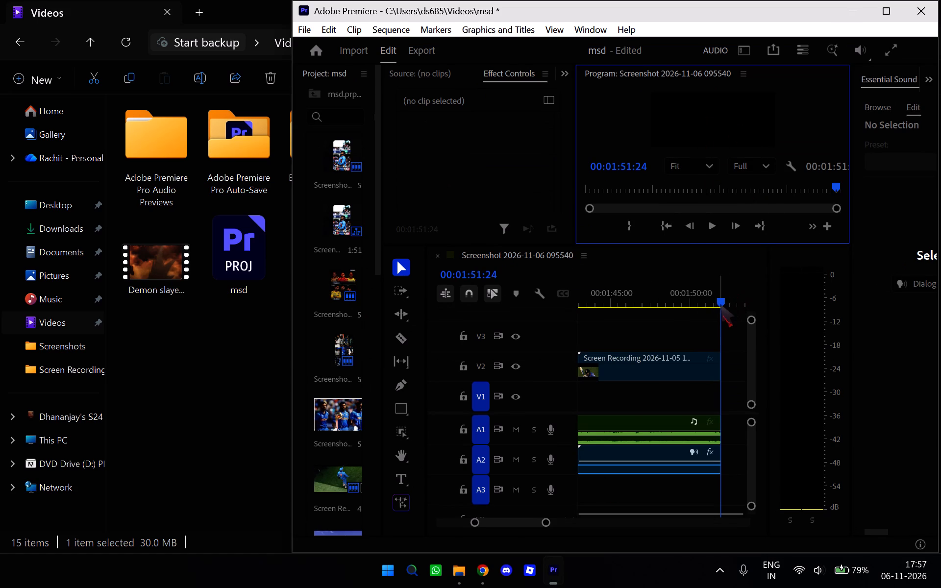
Move the playhead back to the start of the sequence at 00:00:00:00.
left_click_drag(722, 304, 544, 318)
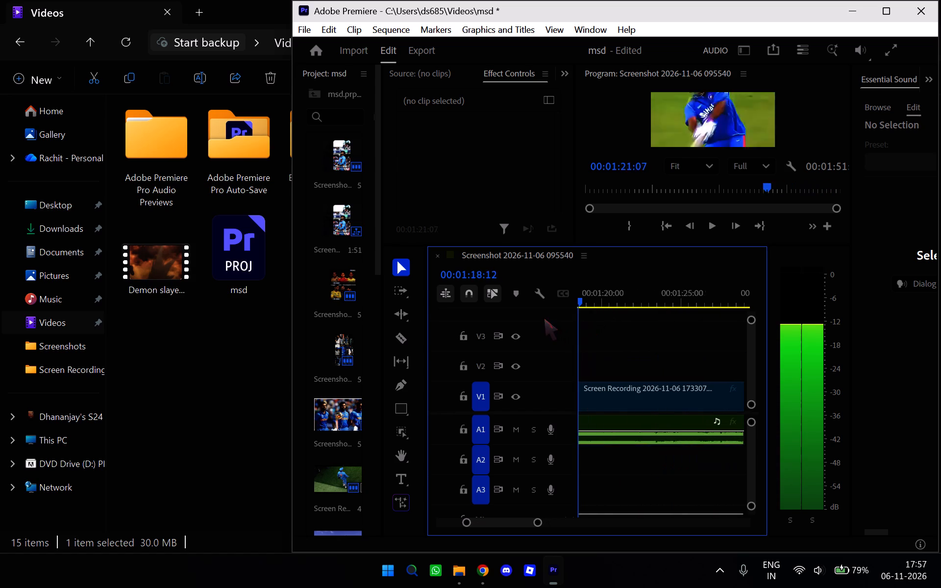
left_click_drag(544, 318, 531, 317)
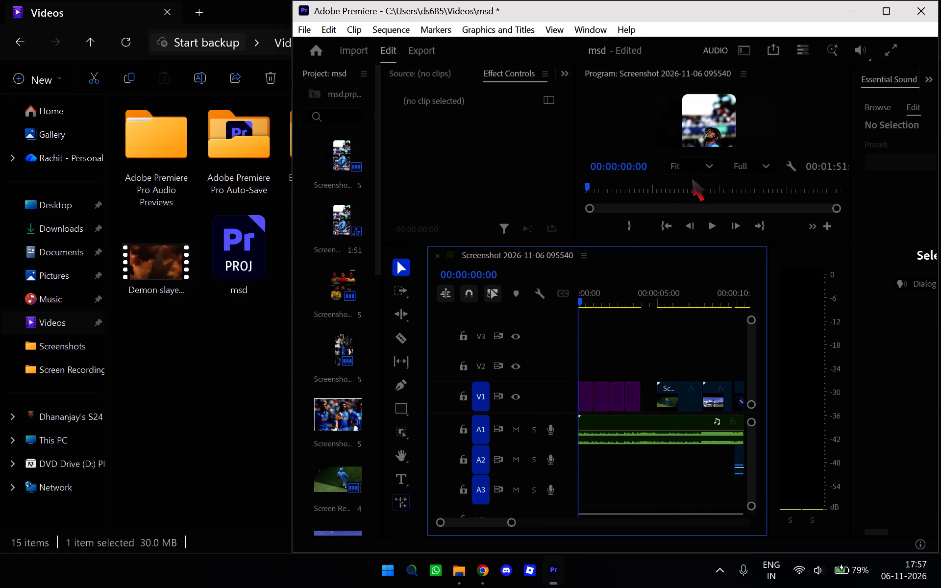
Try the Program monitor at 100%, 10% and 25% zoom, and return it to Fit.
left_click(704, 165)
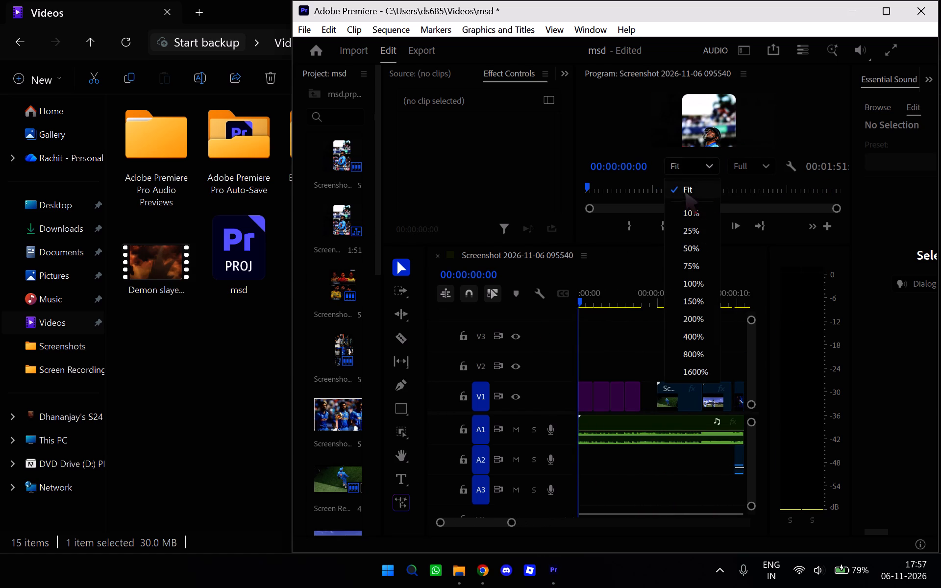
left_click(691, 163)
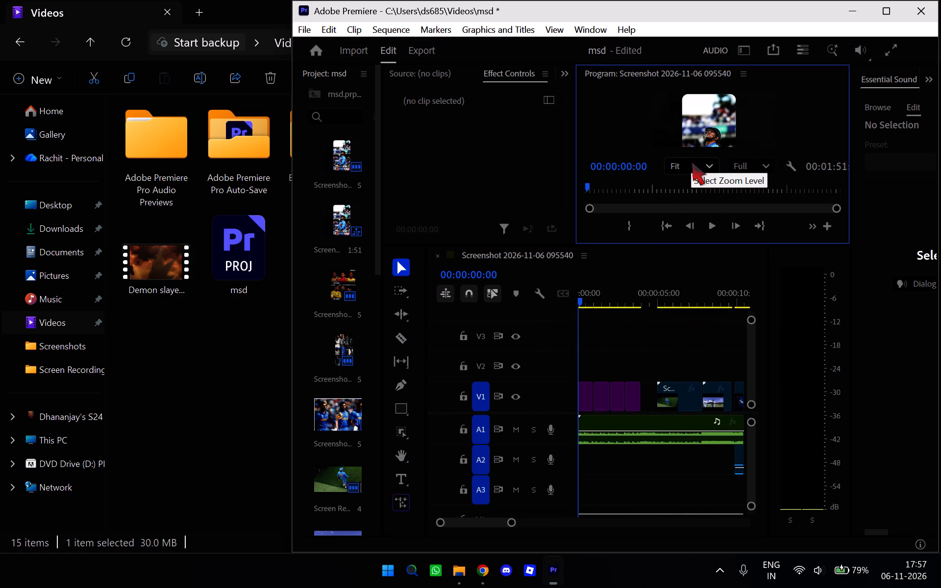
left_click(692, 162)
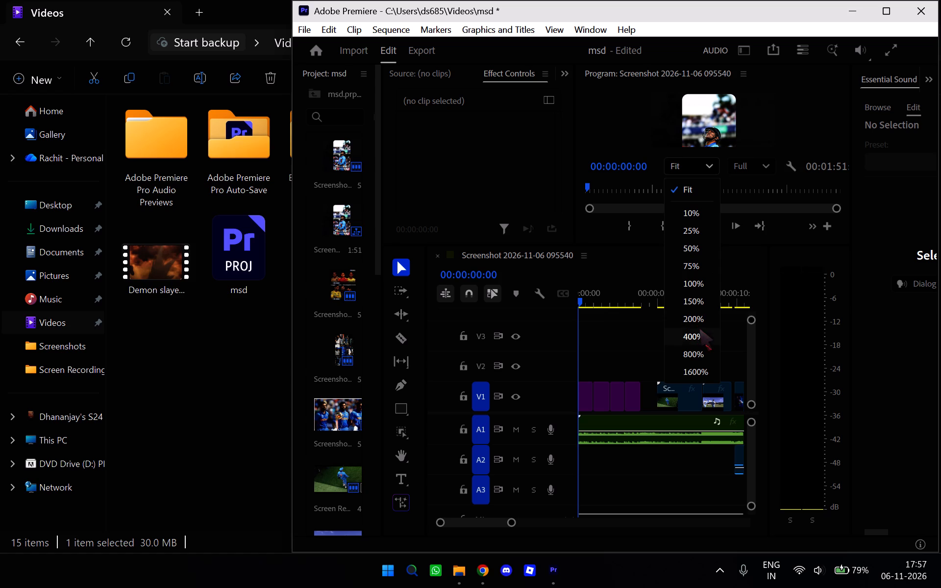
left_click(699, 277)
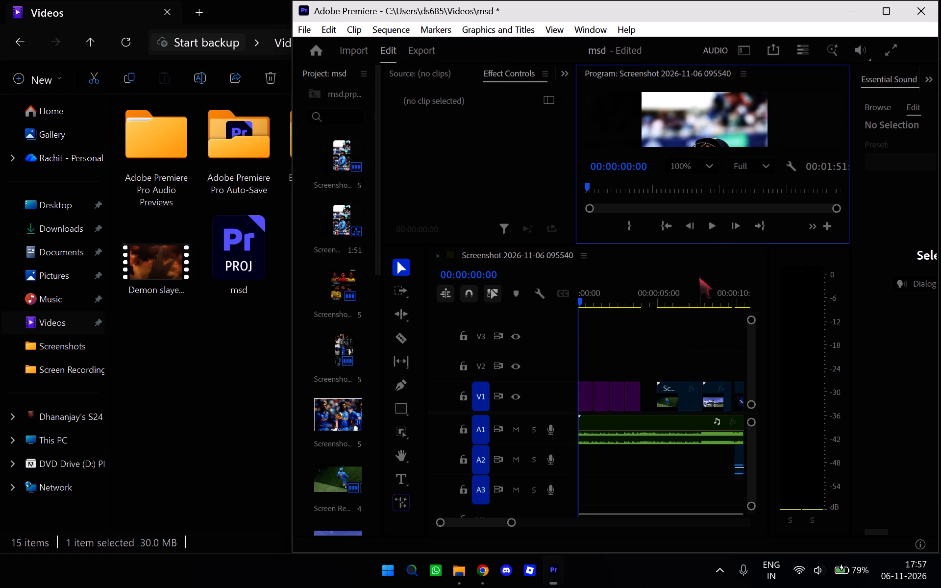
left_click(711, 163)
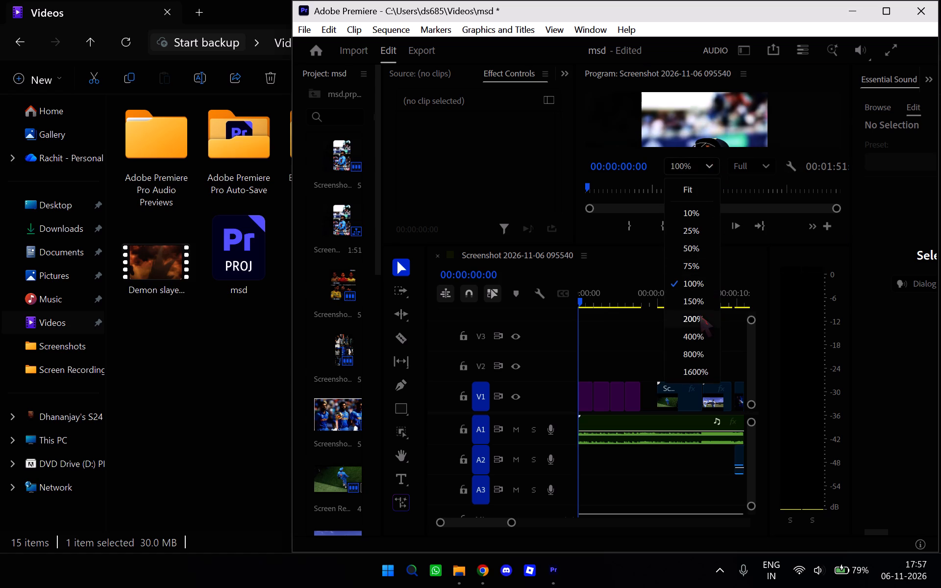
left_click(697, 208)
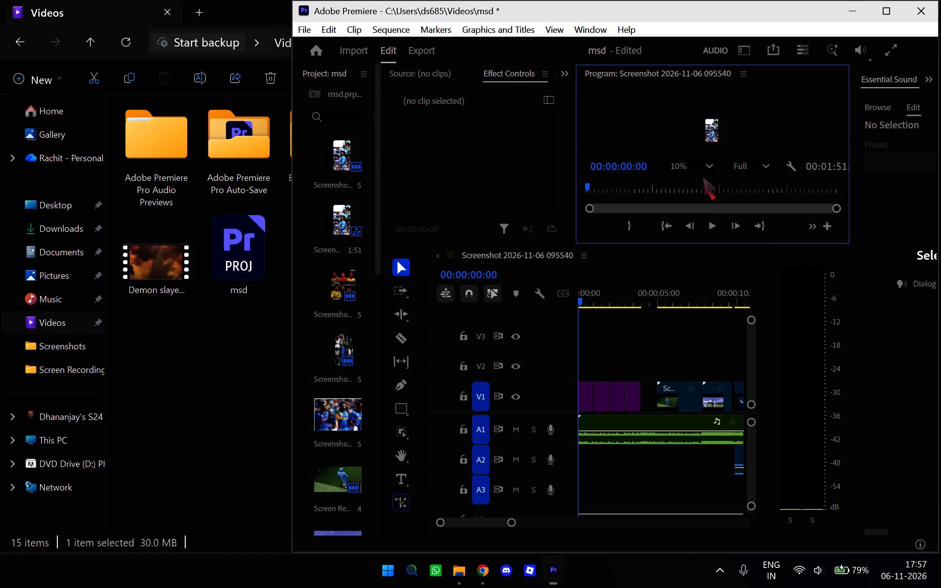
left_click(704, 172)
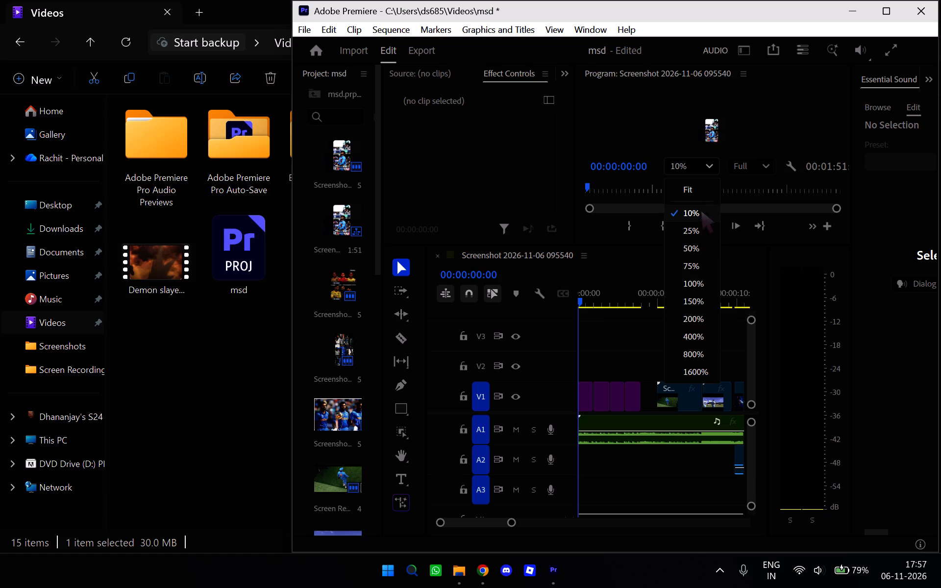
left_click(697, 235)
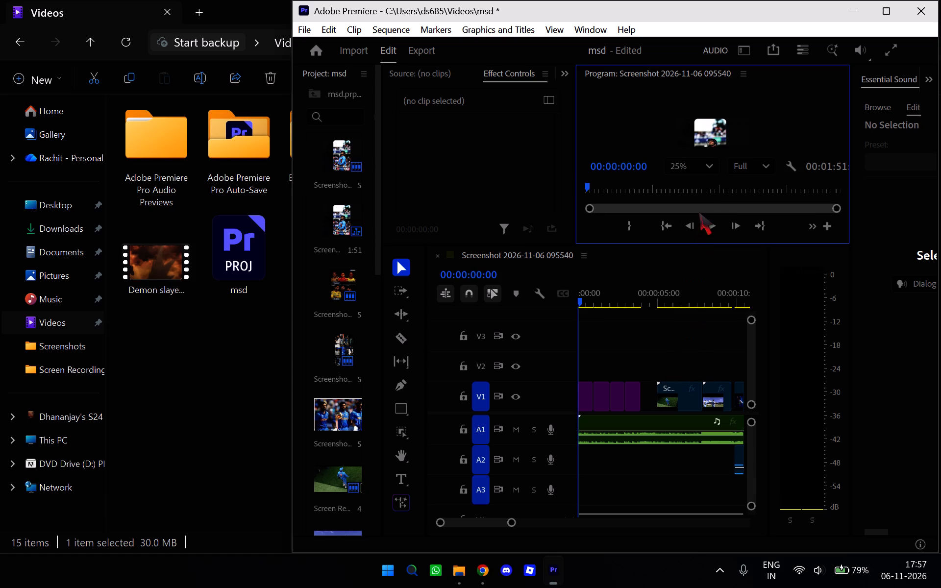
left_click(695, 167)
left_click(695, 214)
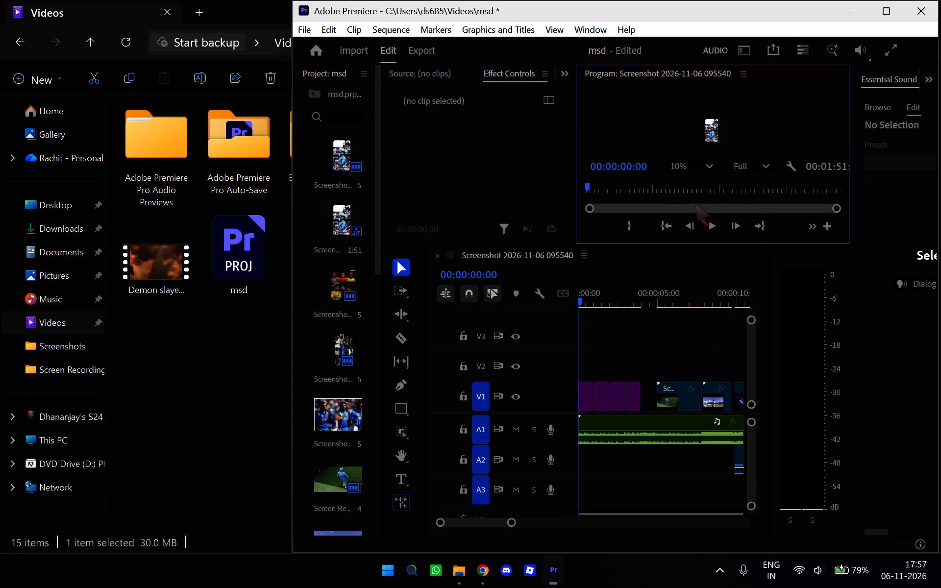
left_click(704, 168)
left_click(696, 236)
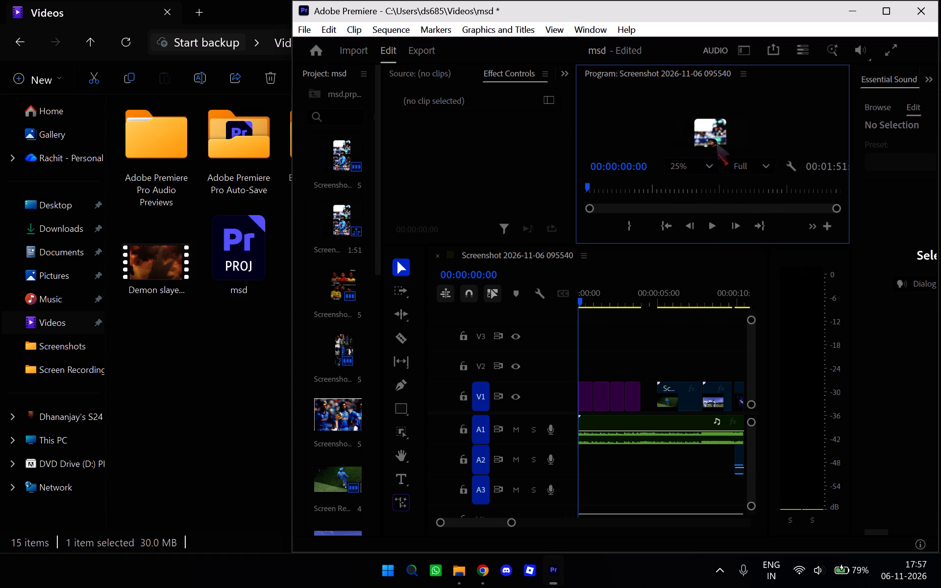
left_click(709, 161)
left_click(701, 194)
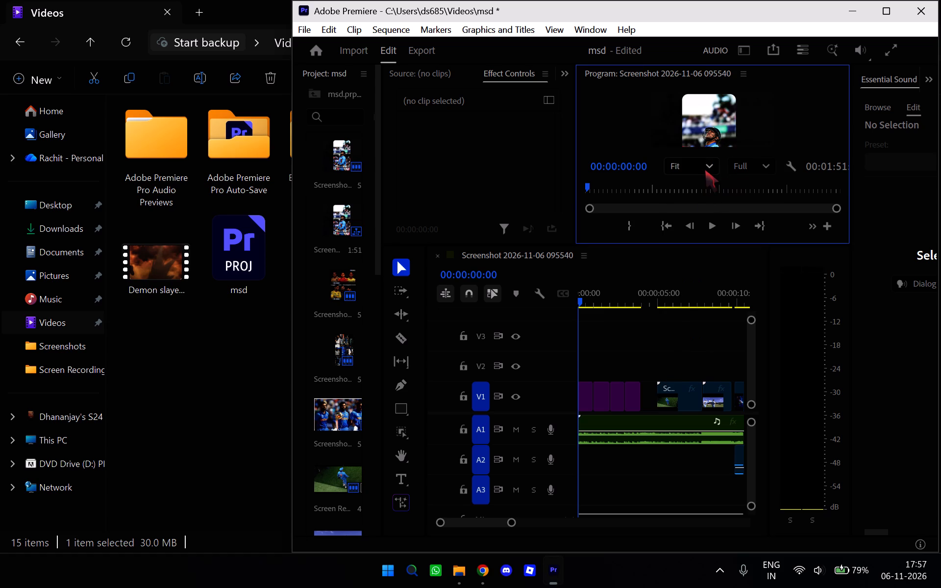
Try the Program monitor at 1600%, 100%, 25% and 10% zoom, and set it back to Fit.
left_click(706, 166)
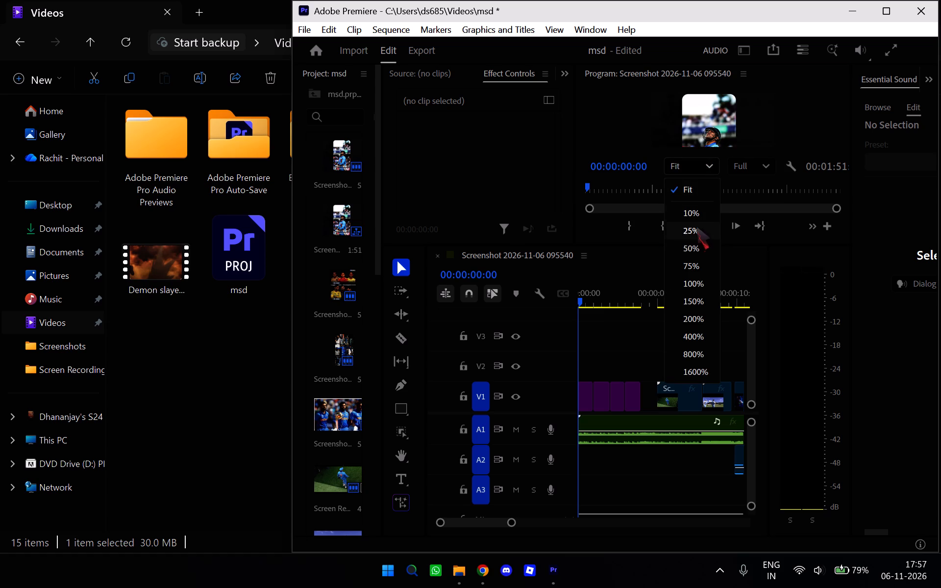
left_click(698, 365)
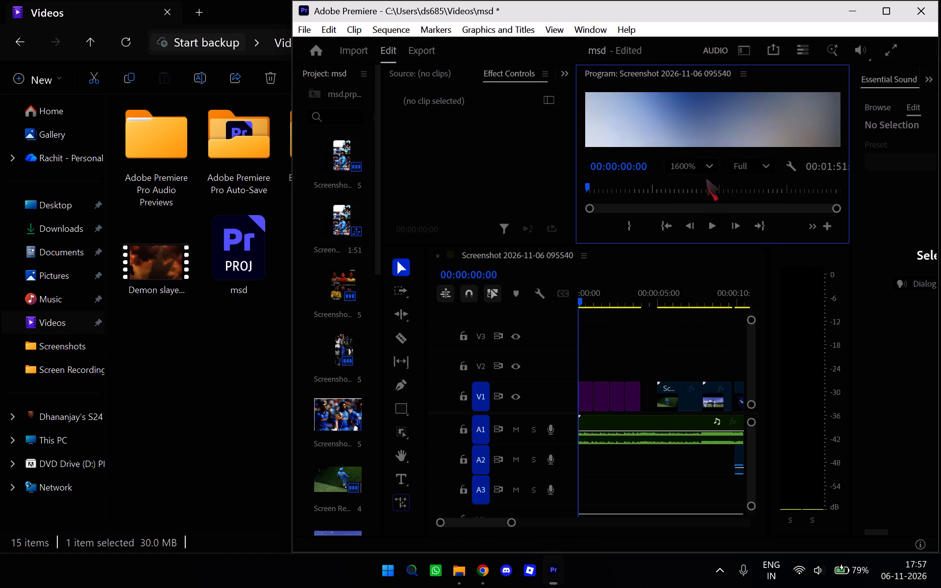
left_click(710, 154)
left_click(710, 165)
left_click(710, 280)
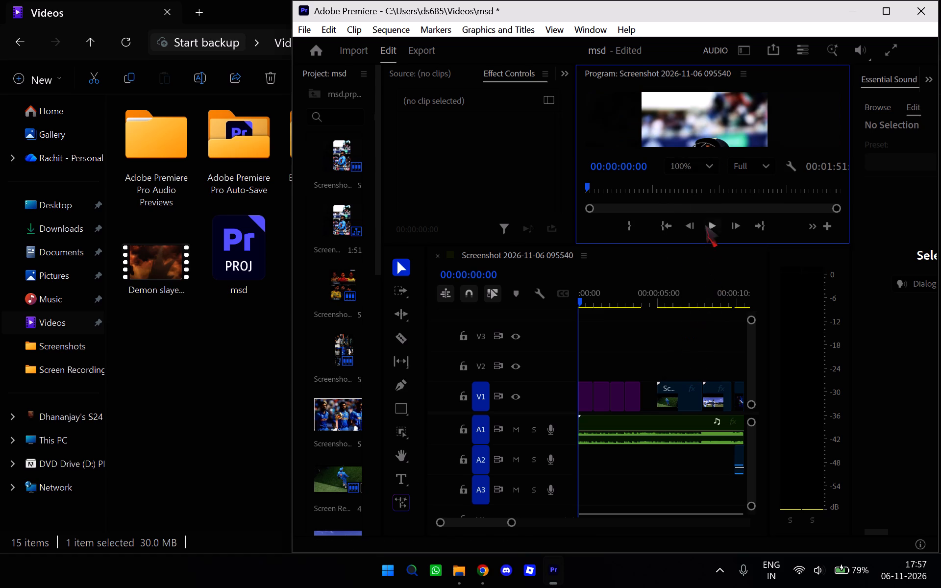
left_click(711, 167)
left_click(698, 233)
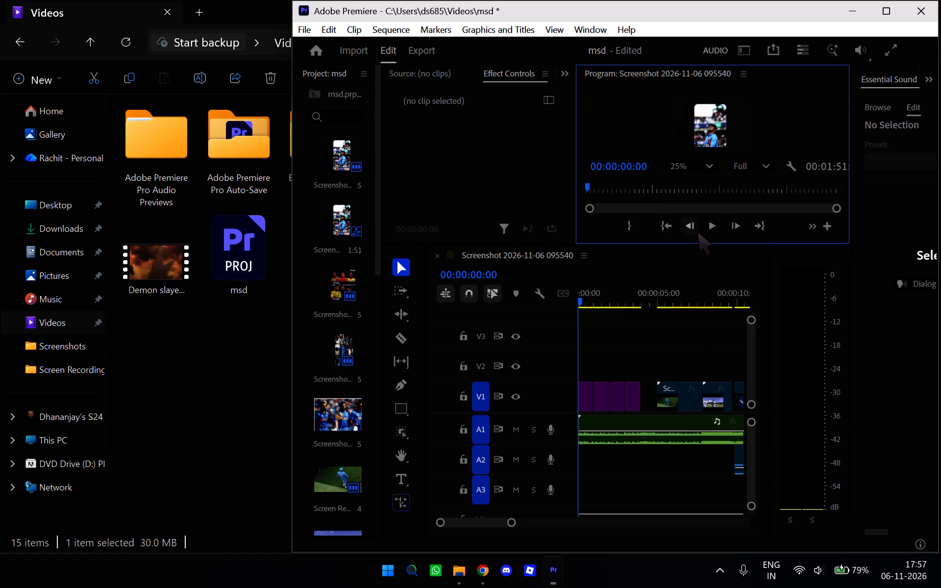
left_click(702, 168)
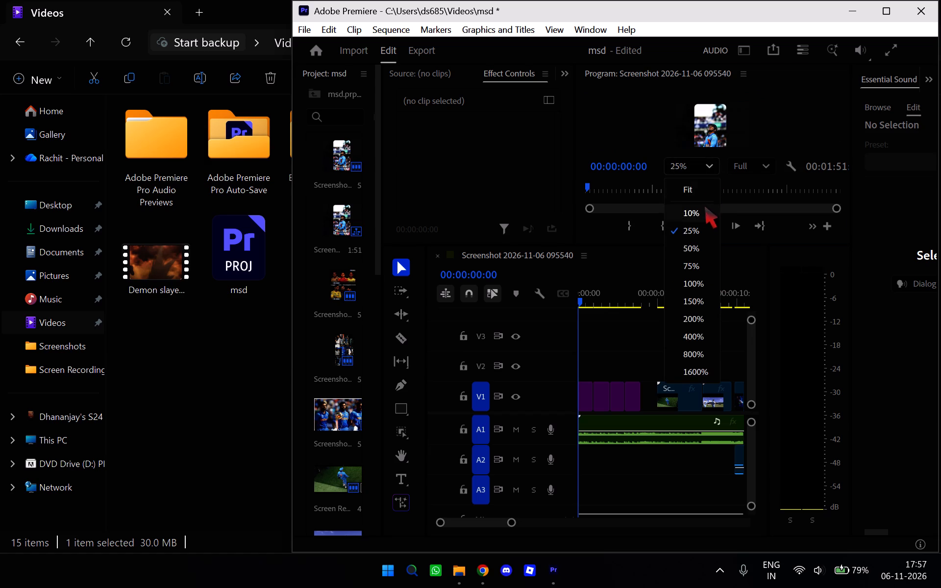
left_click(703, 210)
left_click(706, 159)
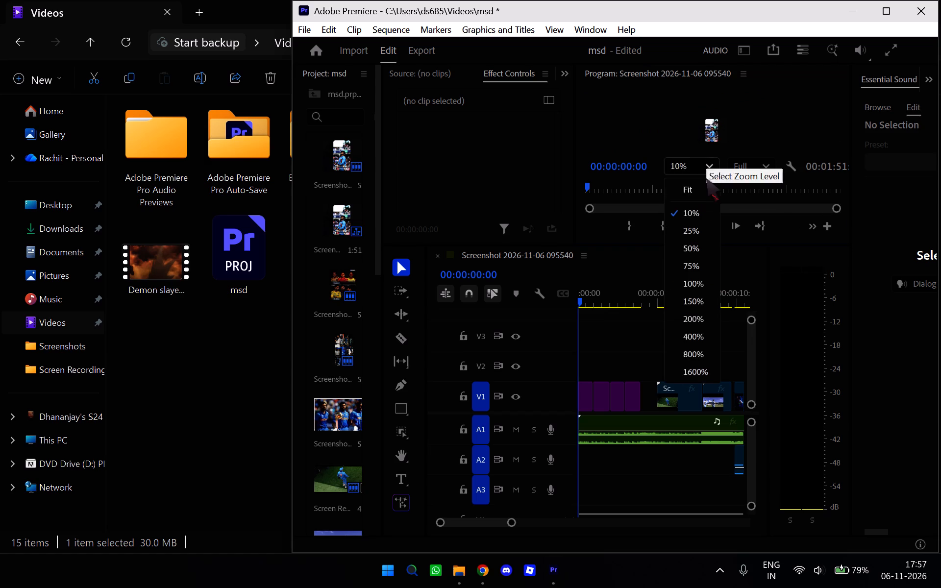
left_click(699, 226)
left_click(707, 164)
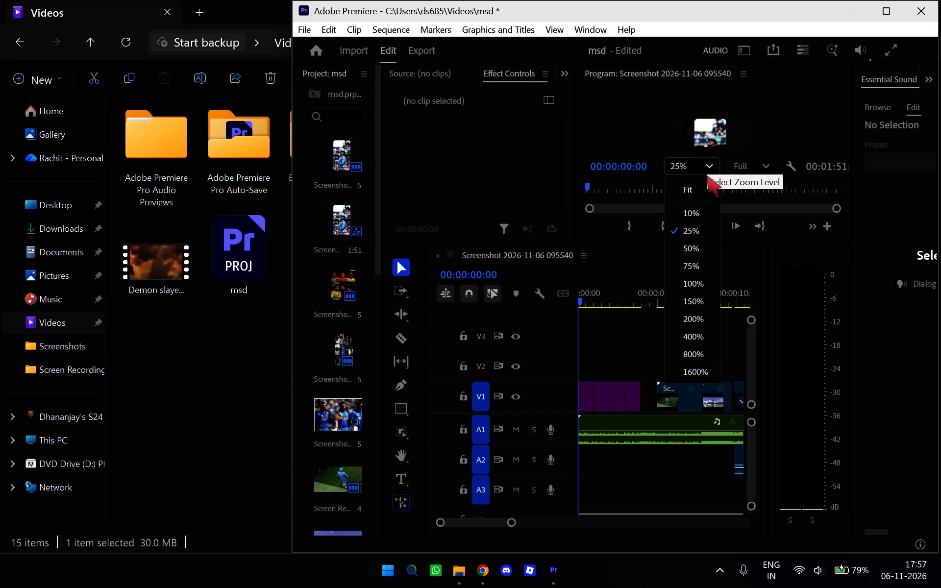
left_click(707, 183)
Play the opening seconds of the sequence in the Program monitor and return the playhead to 00:00:00:00.
scroll(739, 117, "down", 2)
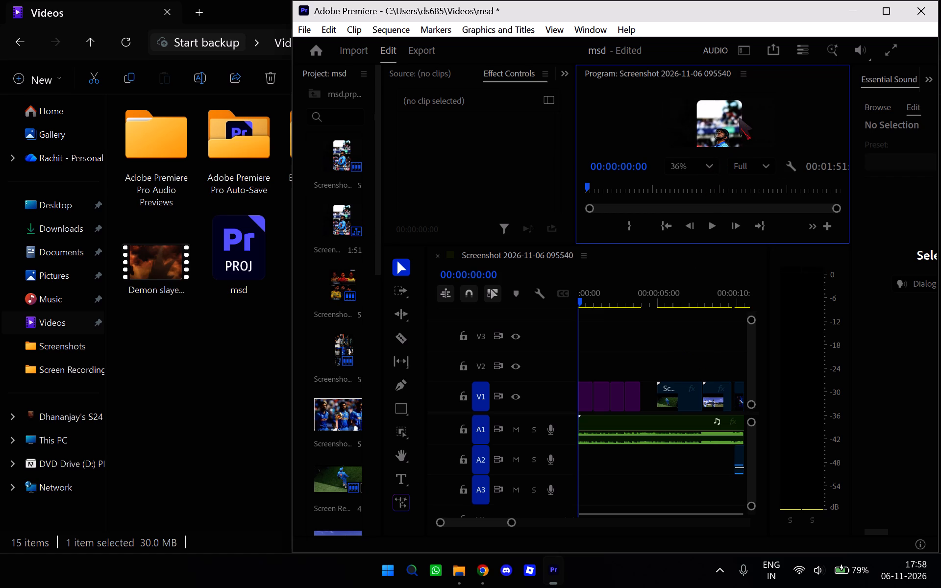
scroll(739, 117, "up", 2)
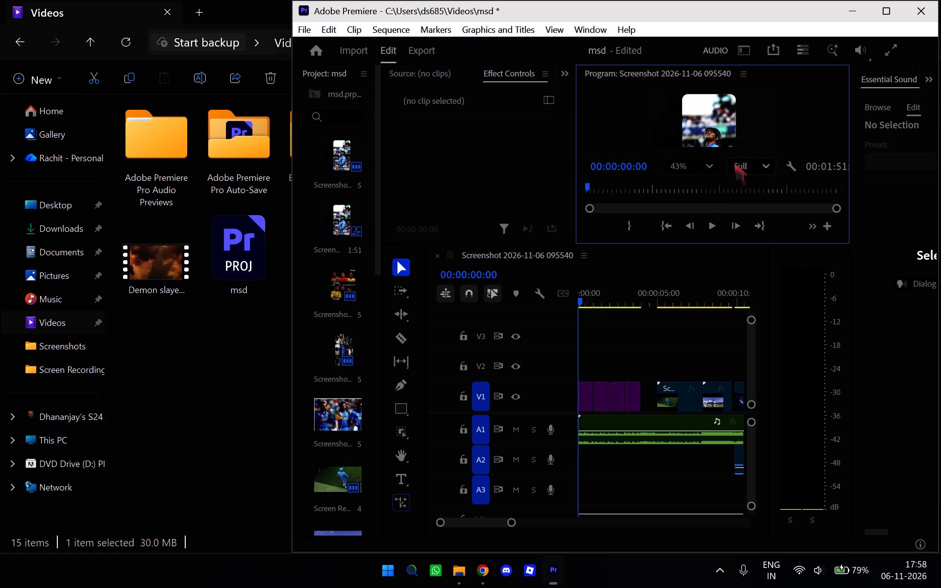
left_click(705, 223)
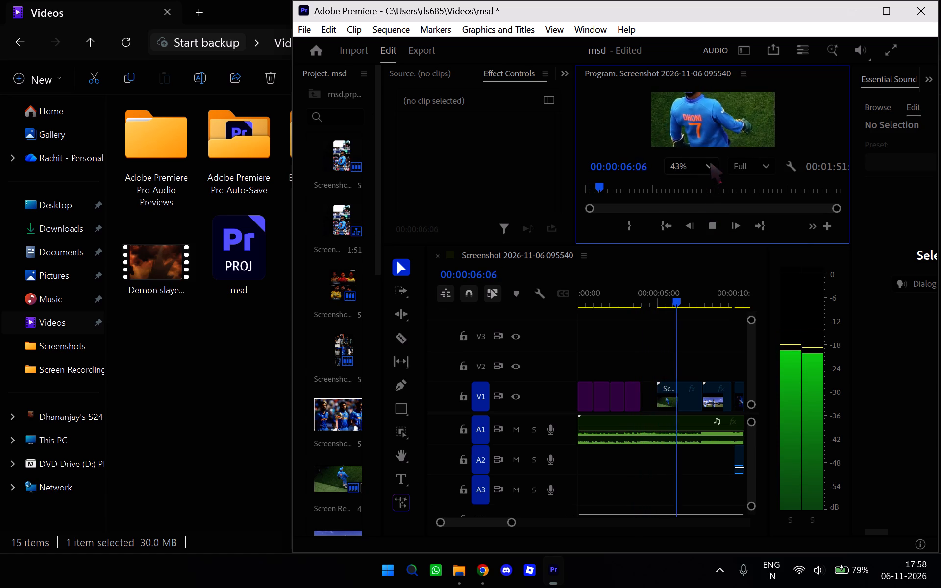
scroll(718, 137, "down", 1)
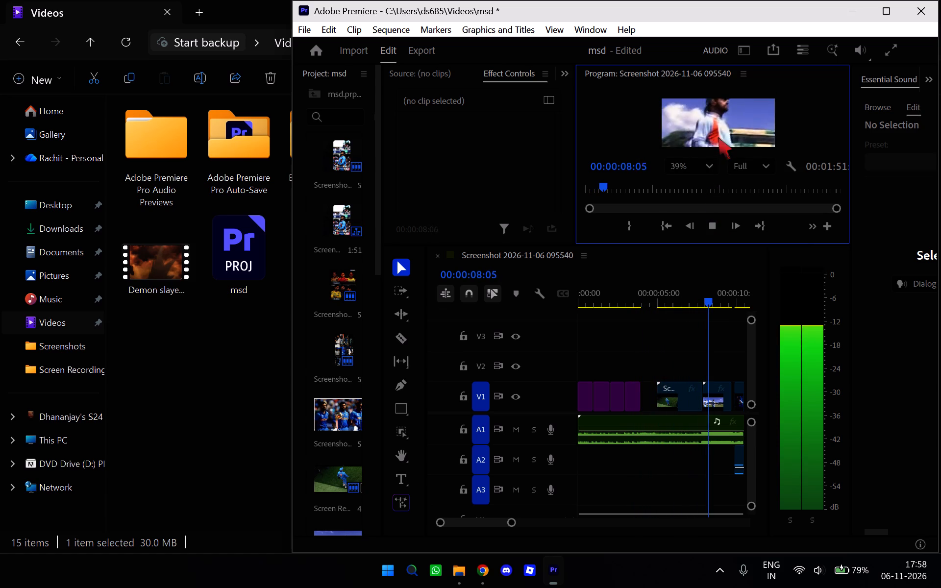
left_click_drag(731, 305, 608, 289)
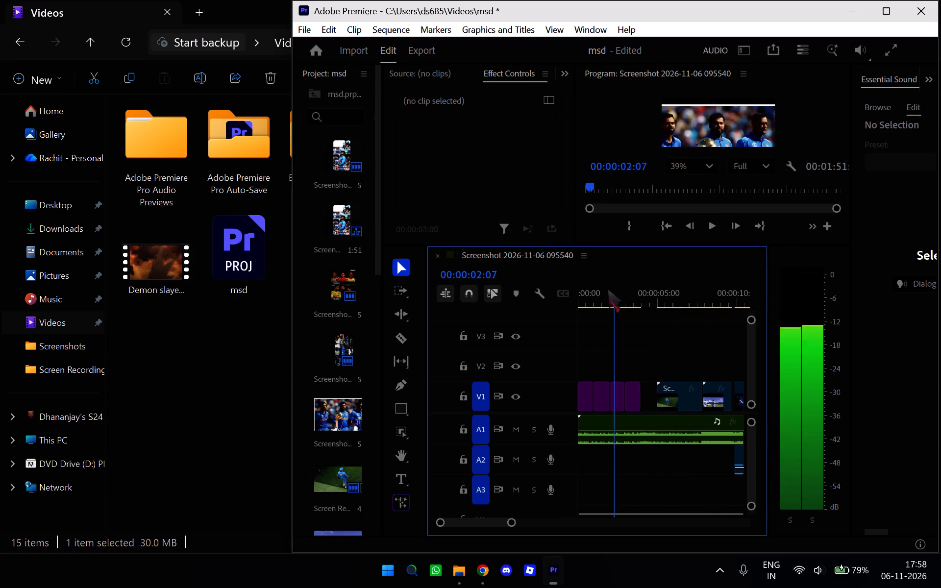
left_click_drag(608, 289, 543, 283)
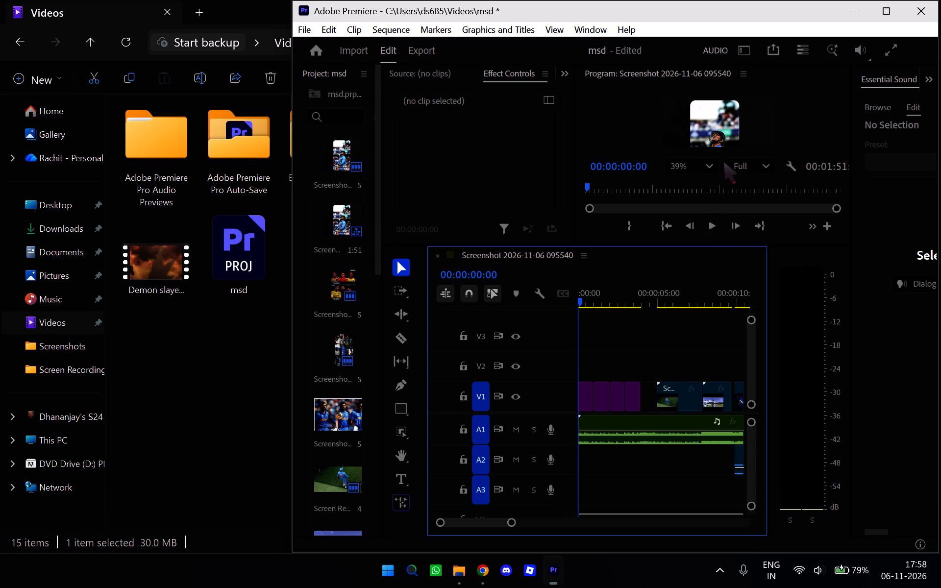
Play the sequence from the start with the Program monitor at 10% zoom, enlarging the picture to 32% during playback.
left_click(714, 169)
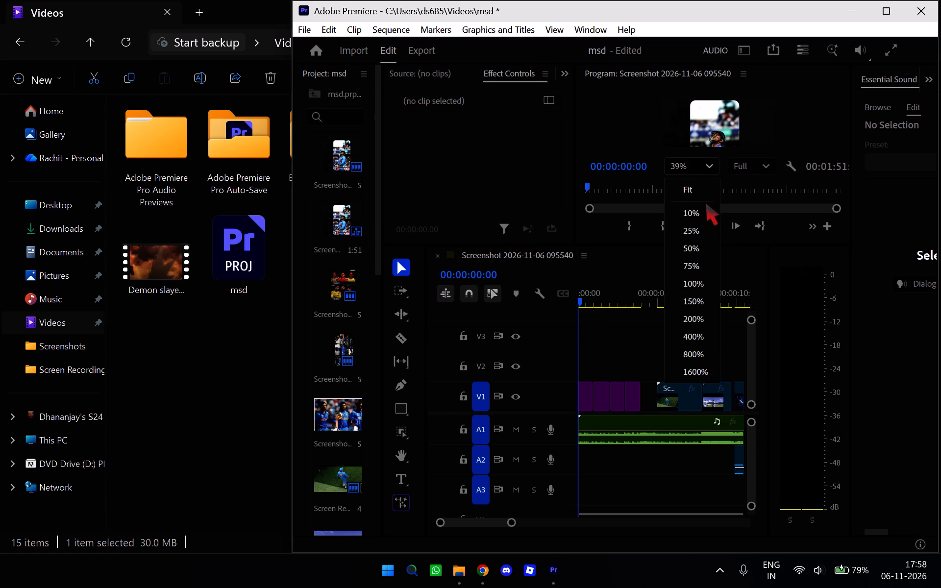
left_click(704, 190)
left_click(705, 158)
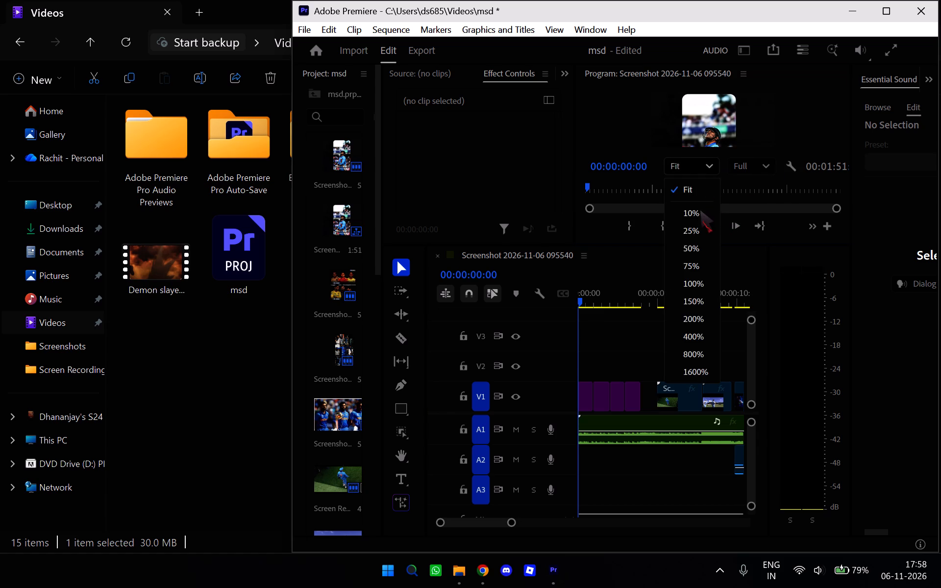
left_click(700, 210)
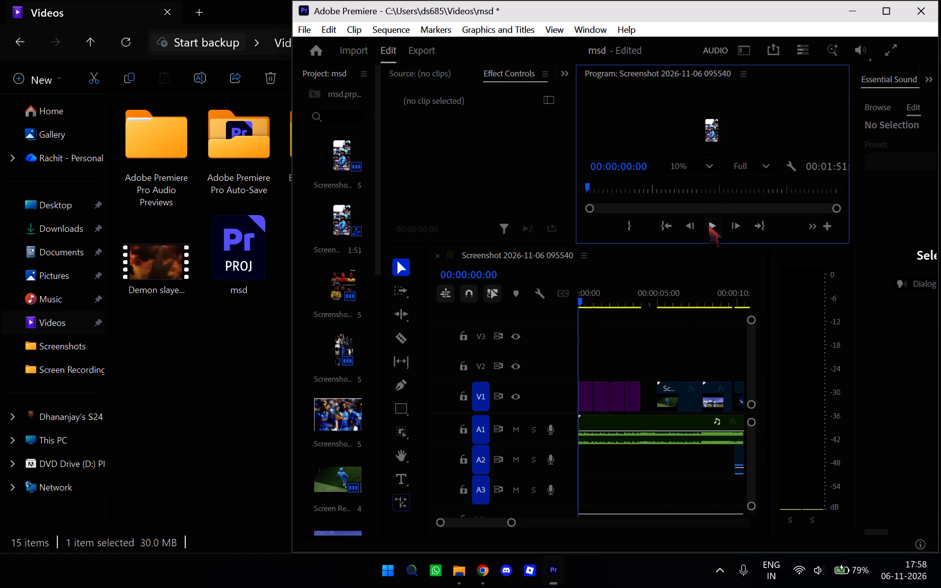
left_click(708, 225)
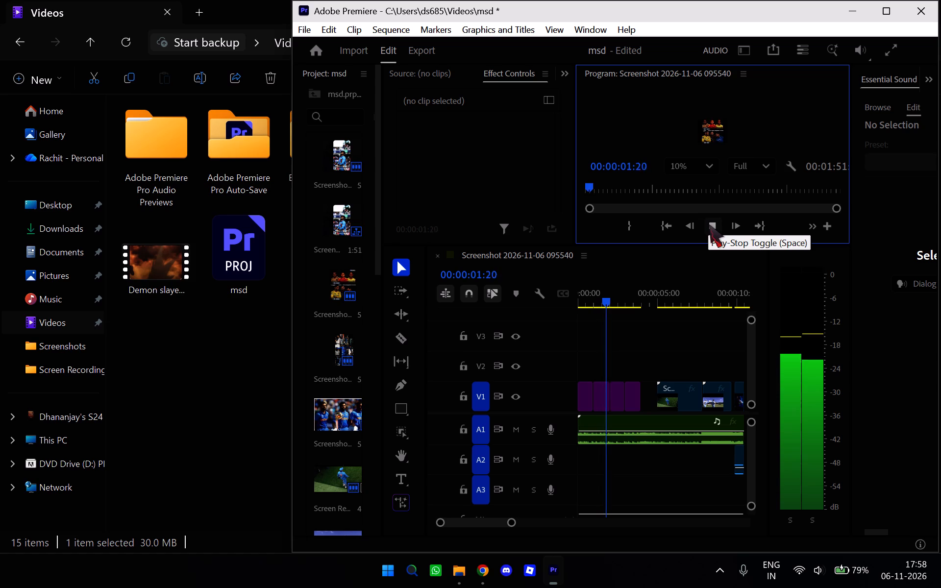
scroll(736, 129, "up", 2)
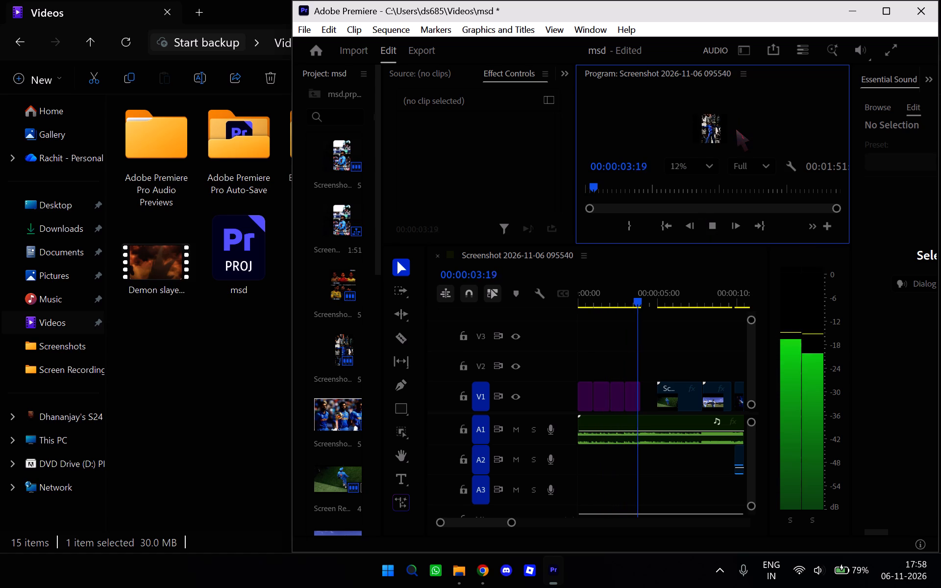
scroll(736, 129, "up", 6)
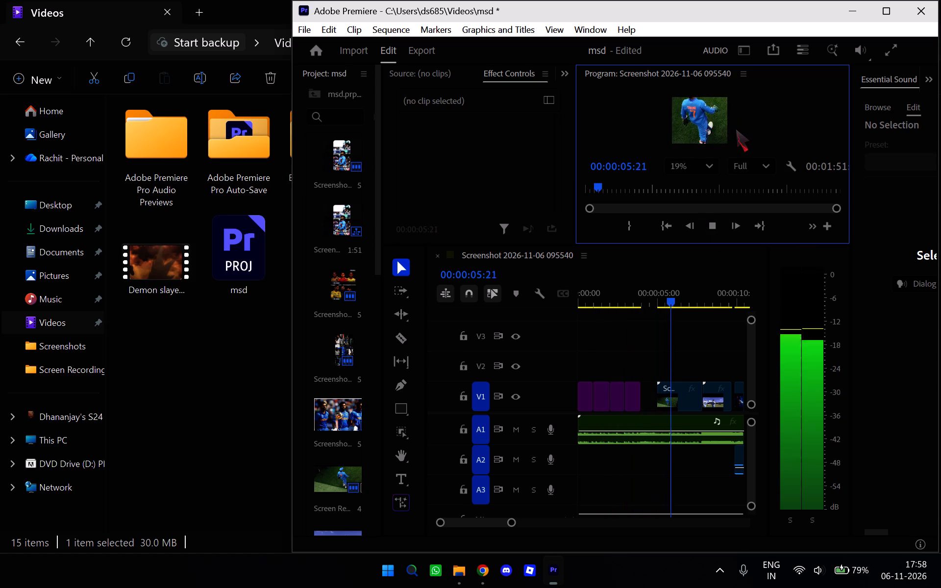
scroll(736, 129, "up", 3)
left_click_drag(714, 122, 727, 126)
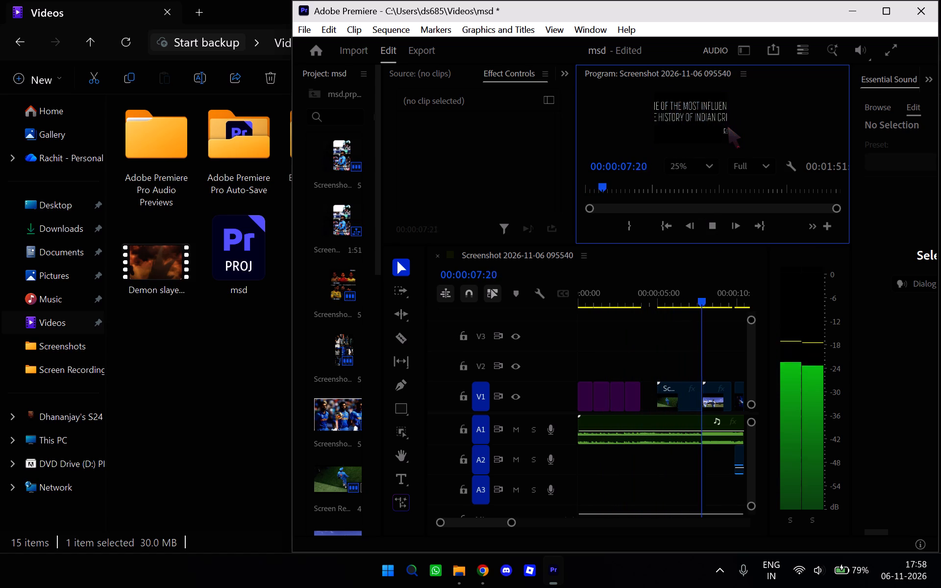
left_click_drag(724, 115, 735, 120)
scroll(713, 113, "up", 1)
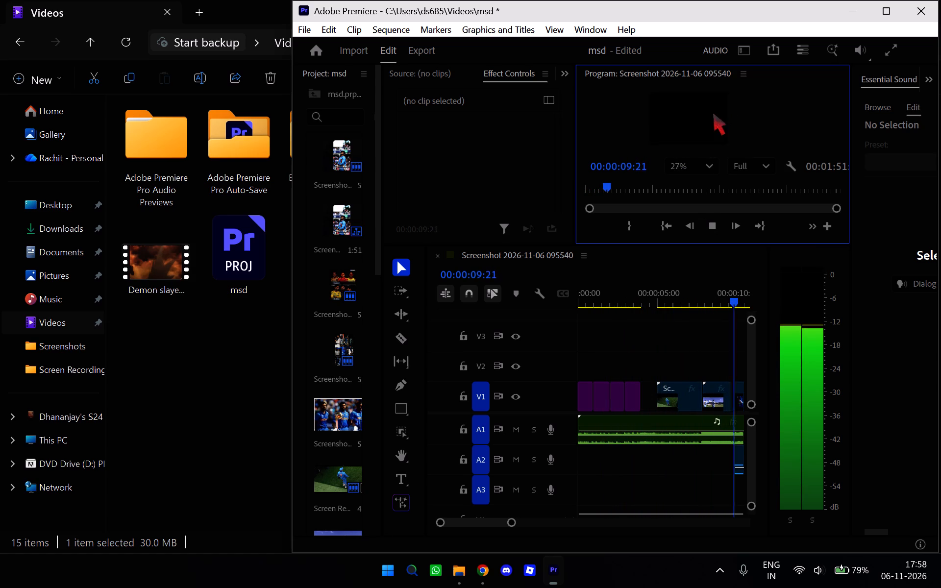
scroll(713, 113, "up", 2)
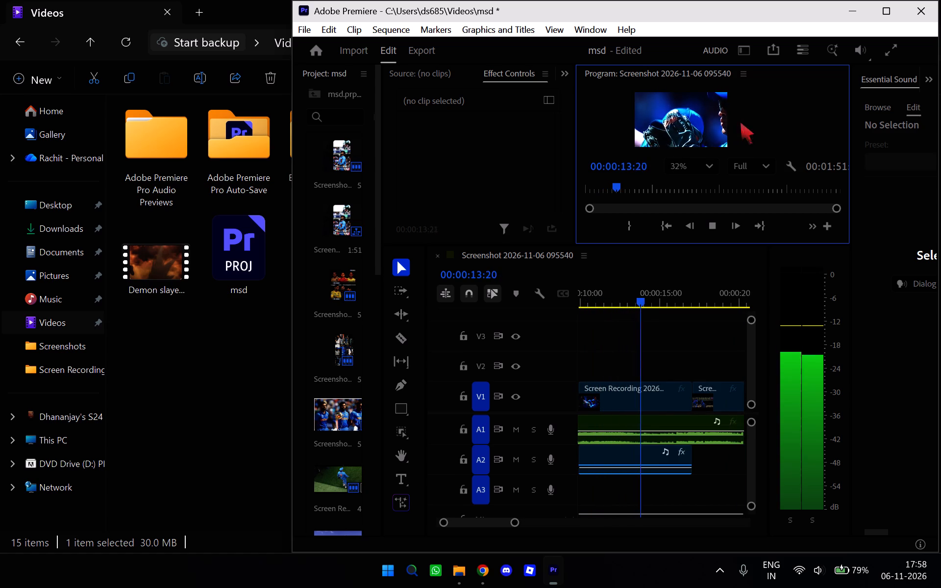
left_click_drag(714, 123, 739, 128)
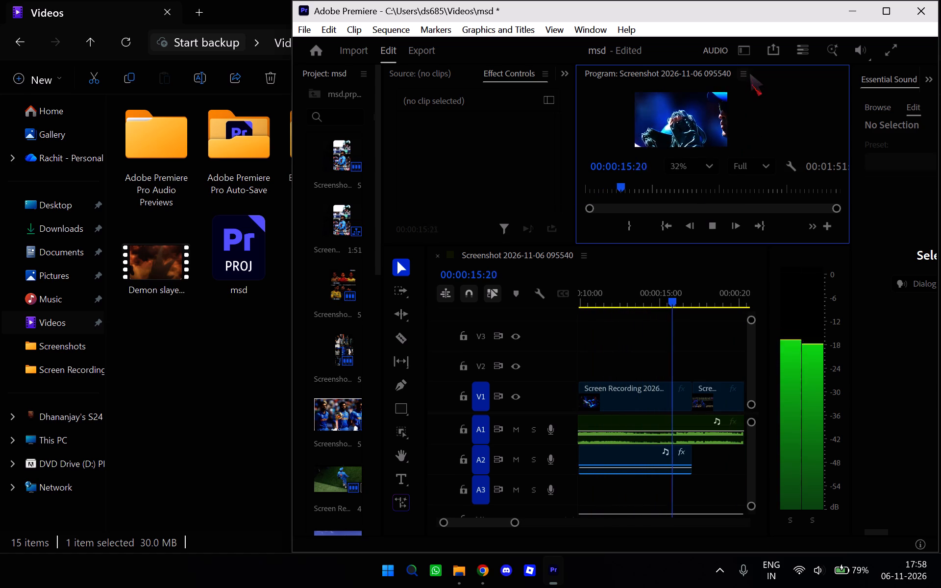
Continue watching the sequence play in the Program monitor, enlarging the picture to 45% and reducing it to 15% during playback.
left_click(749, 73)
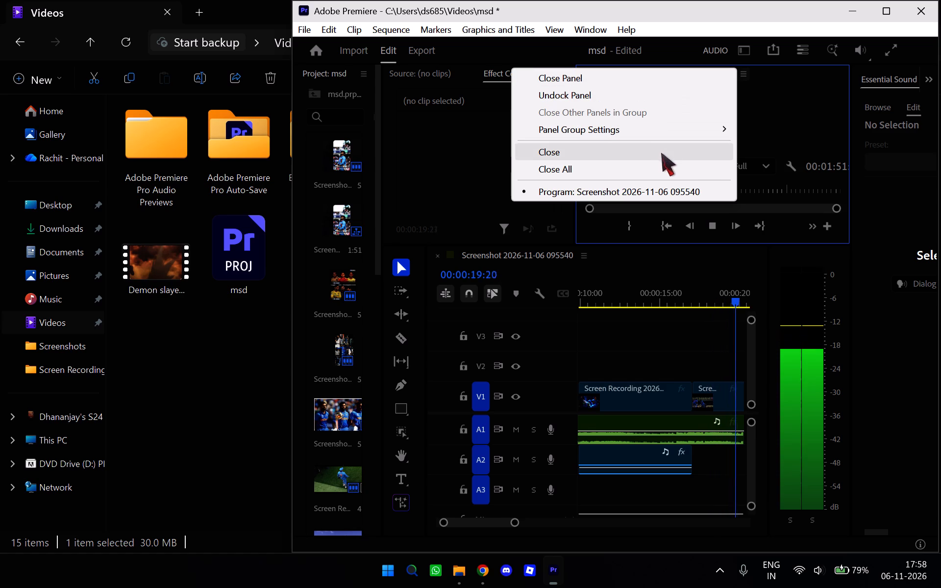
left_click(766, 115)
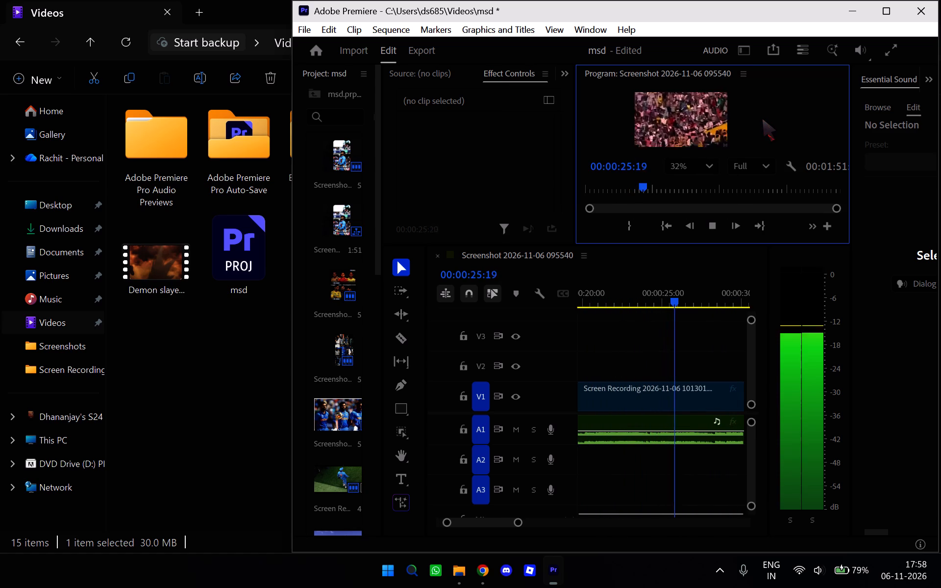
scroll(740, 125, "up", 4)
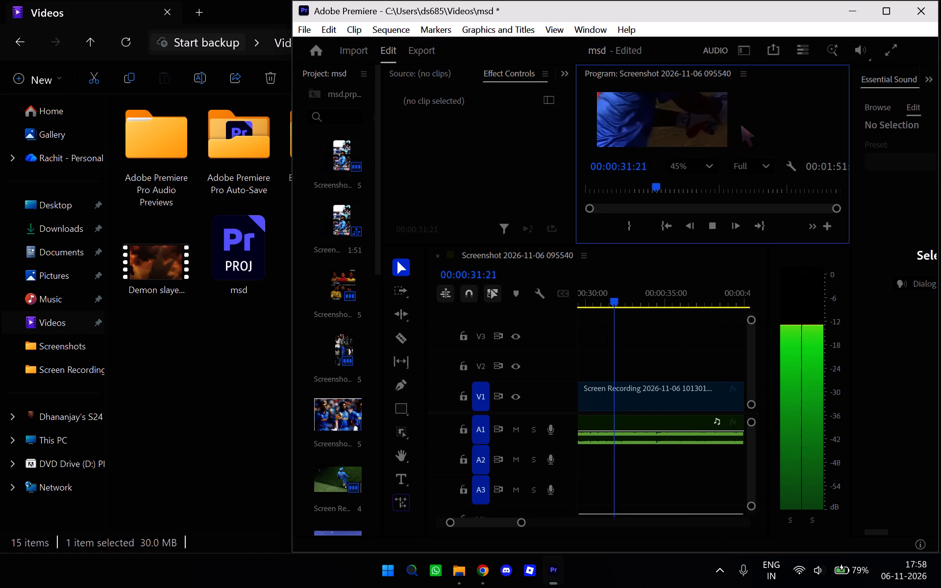
scroll(741, 124, "down", 6)
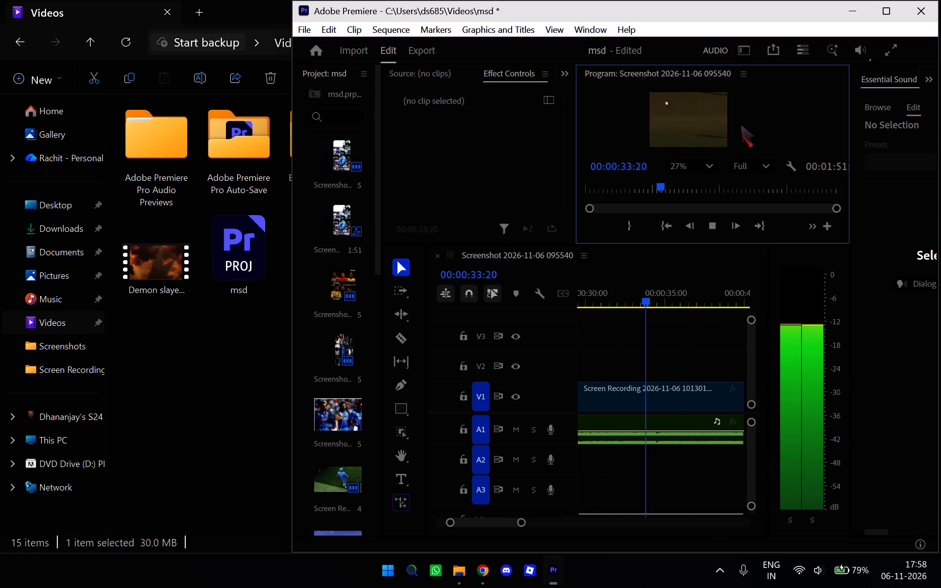
scroll(741, 124, "down", 5)
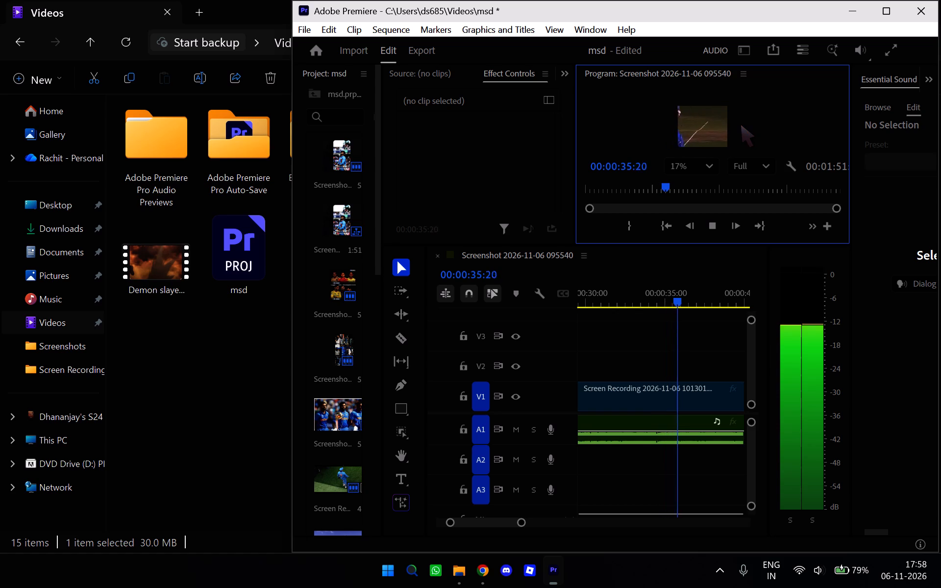
scroll(742, 123, "down", 1)
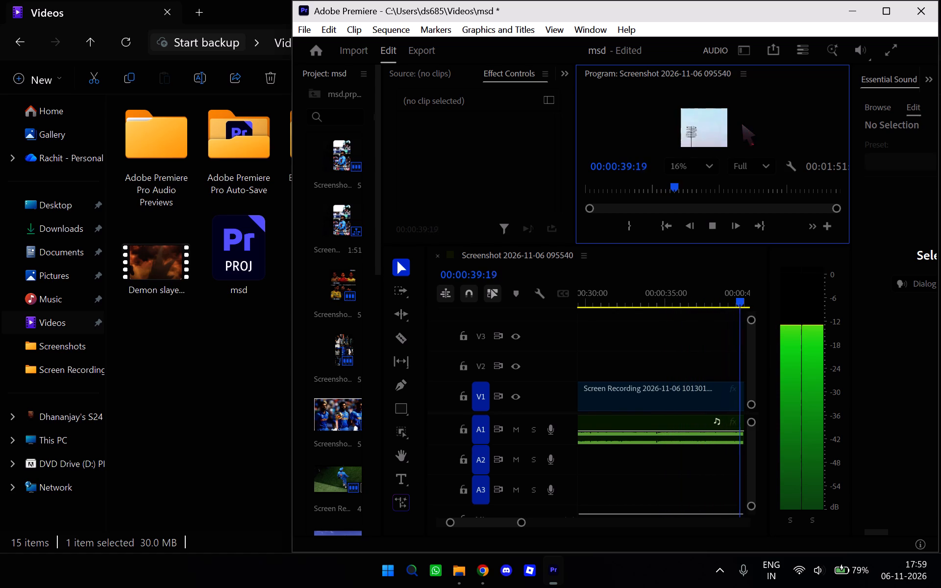
scroll(742, 123, "down", 1)
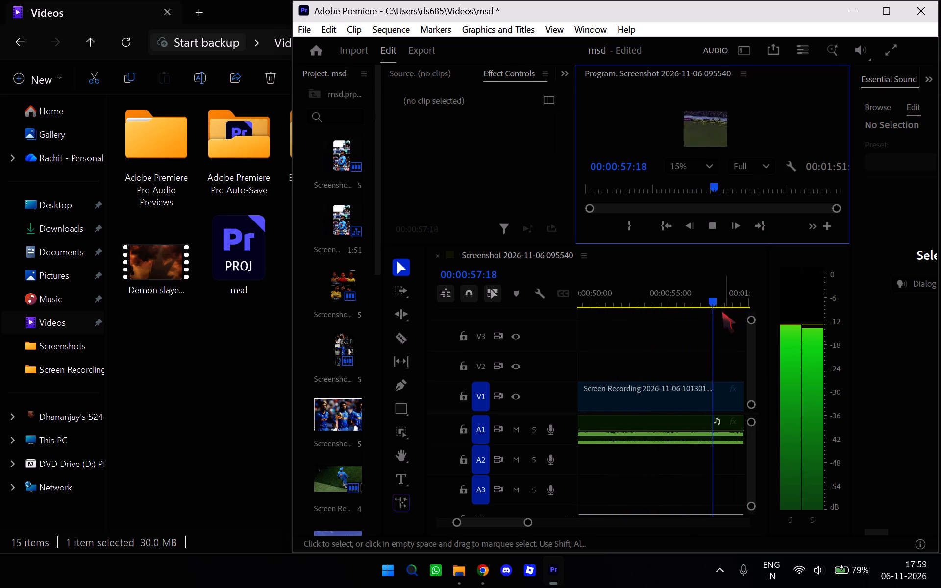
Scrub through the rest of the sequence up to its end, and return the playhead to 00:00:00:00.
left_click_drag(718, 310, 728, 310)
left_click_drag(740, 307, 747, 307)
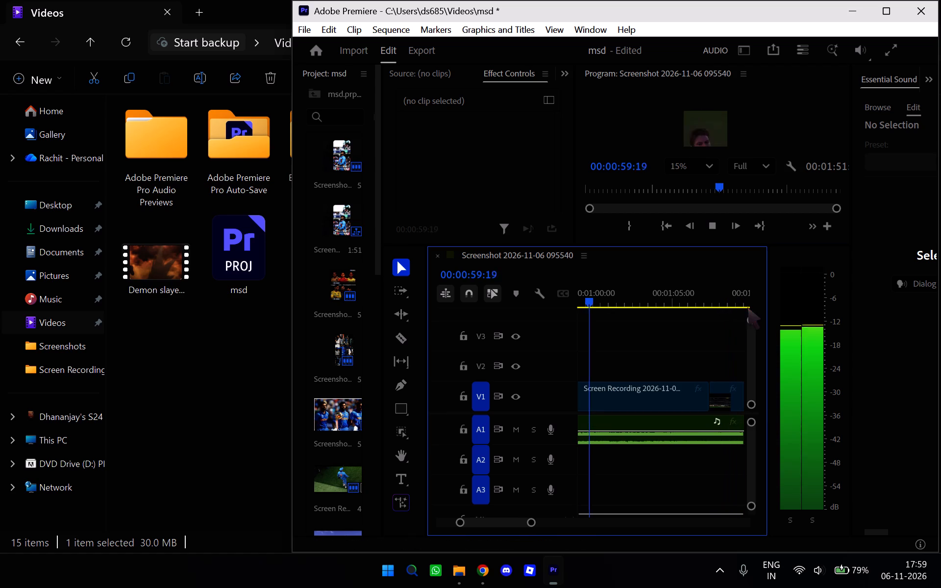
left_click_drag(747, 307, 746, 307)
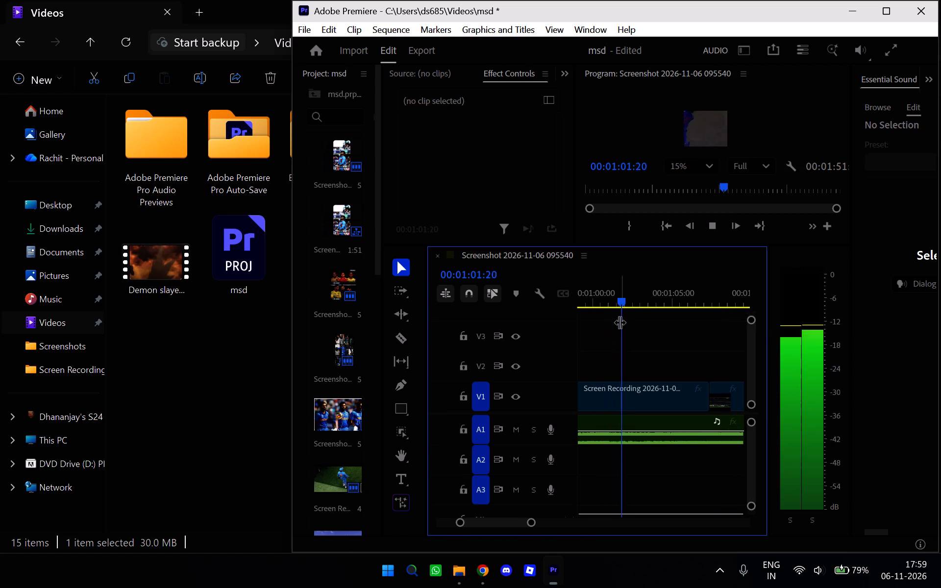
left_click_drag(621, 323, 631, 328)
left_click_drag(646, 330, 655, 338)
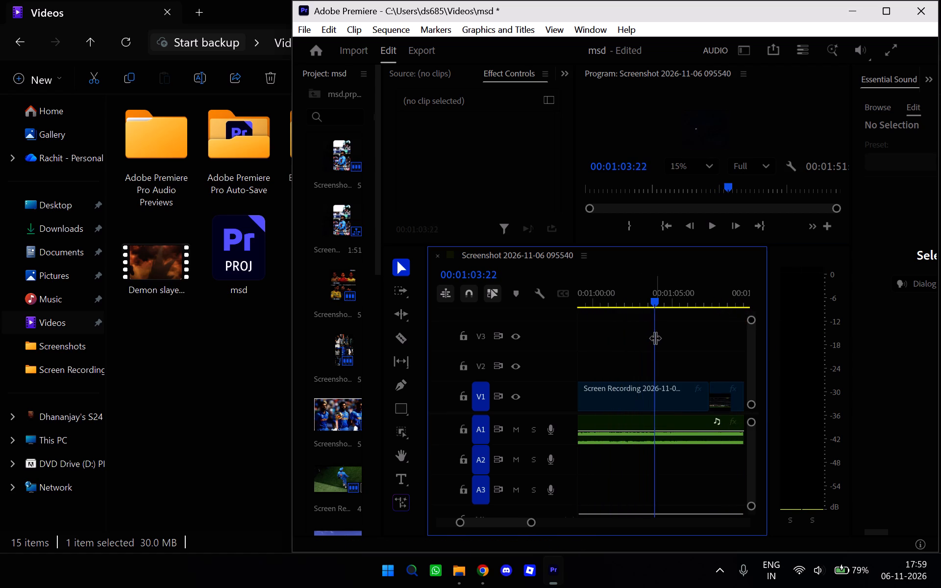
left_click_drag(655, 338, 709, 344)
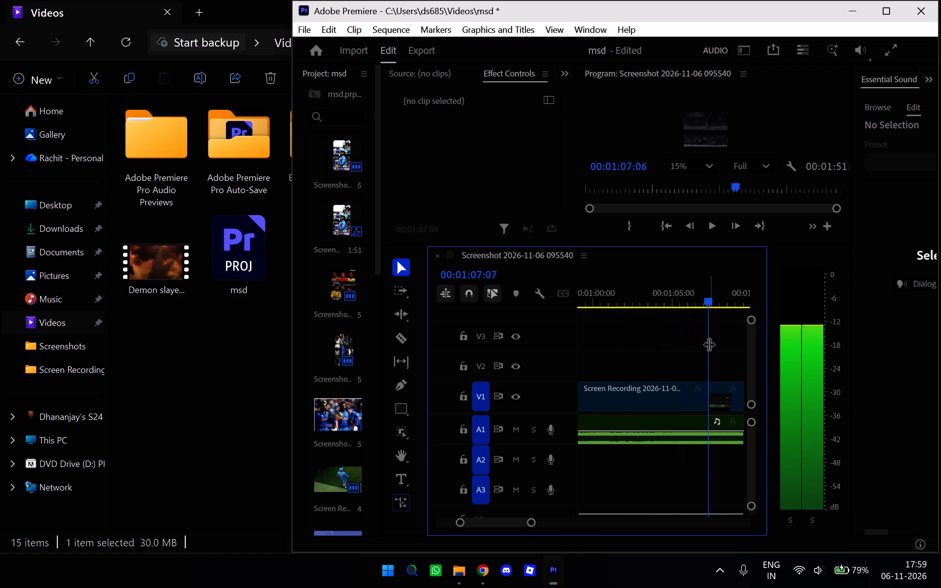
left_click_drag(709, 344, 755, 350)
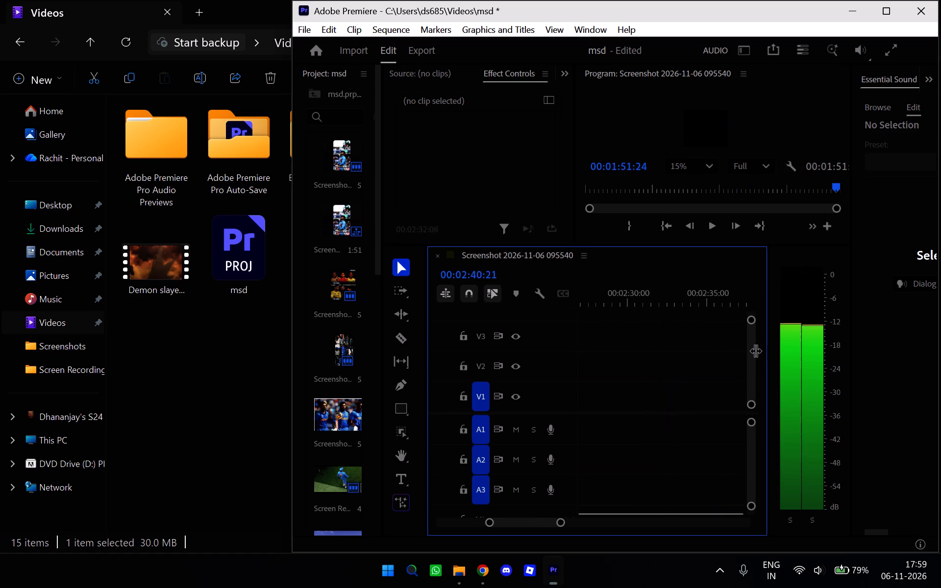
left_click_drag(755, 350, 694, 342)
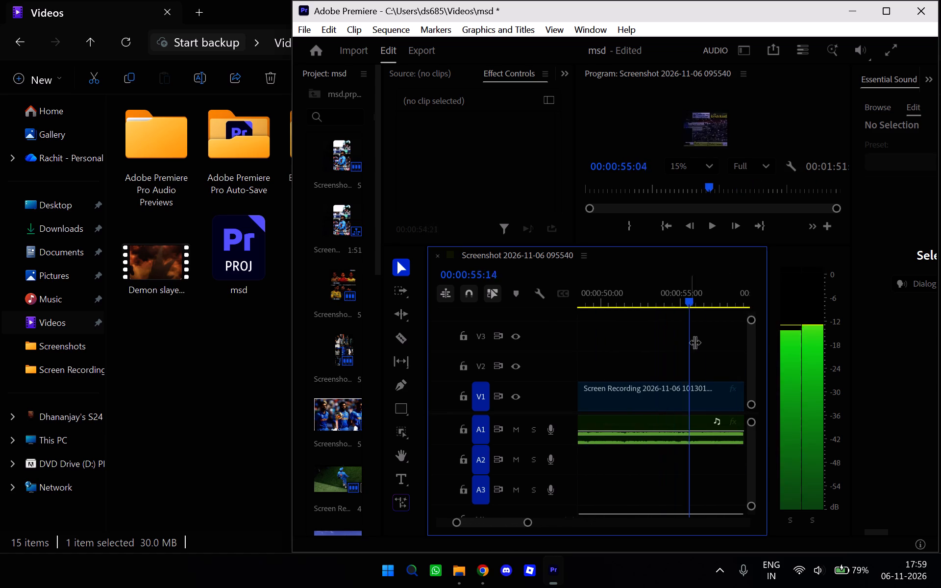
left_click_drag(694, 342, 746, 348)
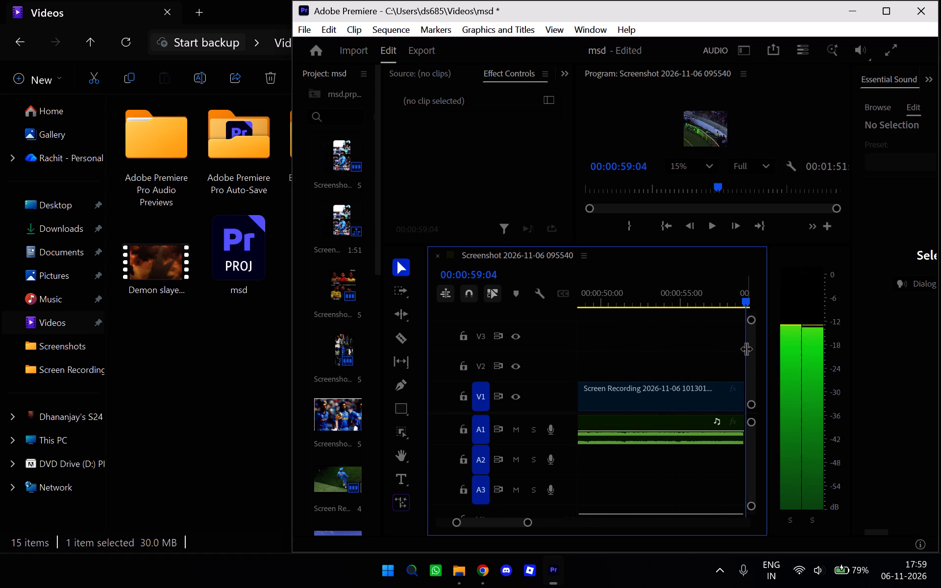
left_click_drag(746, 348, 677, 345)
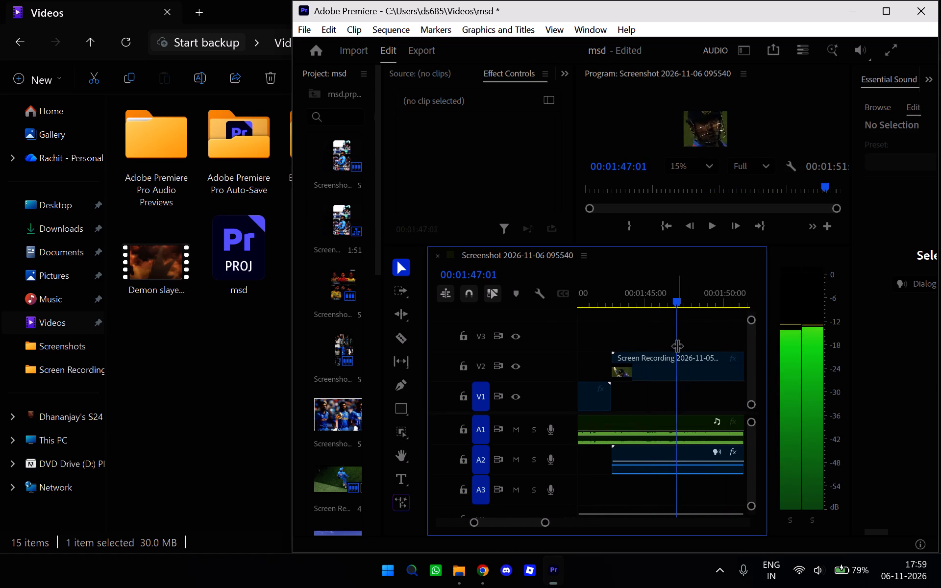
left_click_drag(677, 345, 742, 348)
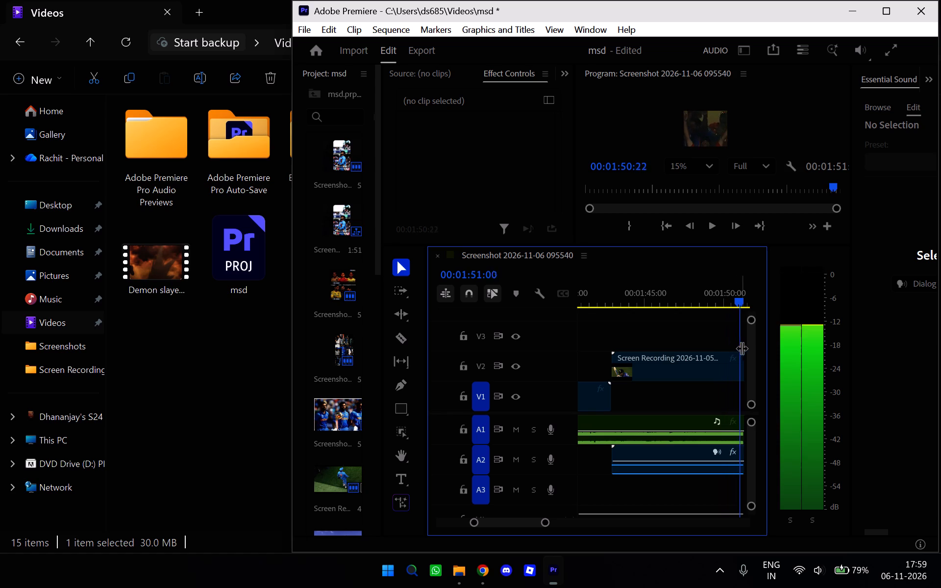
left_click_drag(742, 348, 743, 349)
left_click_drag(743, 312, 727, 315)
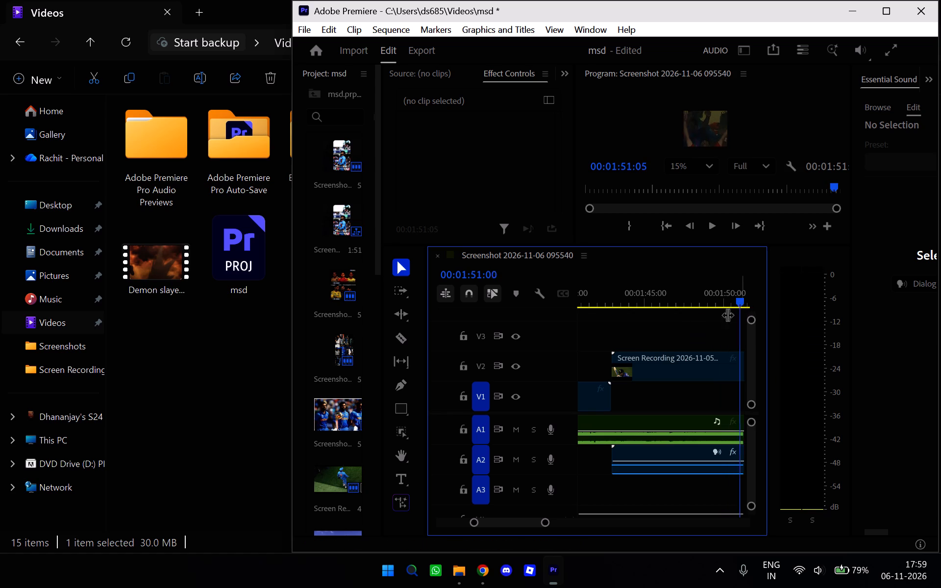
left_click_drag(727, 315, 111, 360)
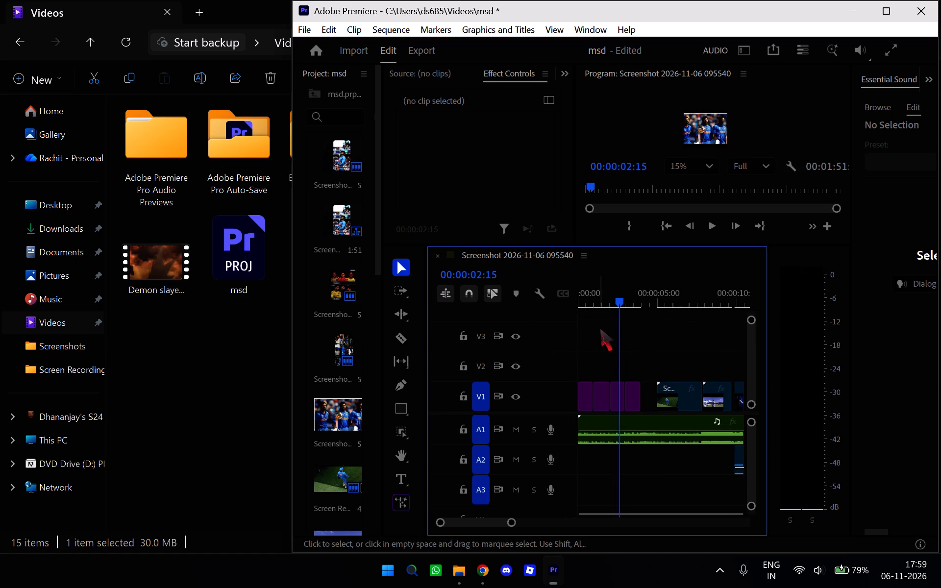
left_click_drag(619, 329, 443, 320)
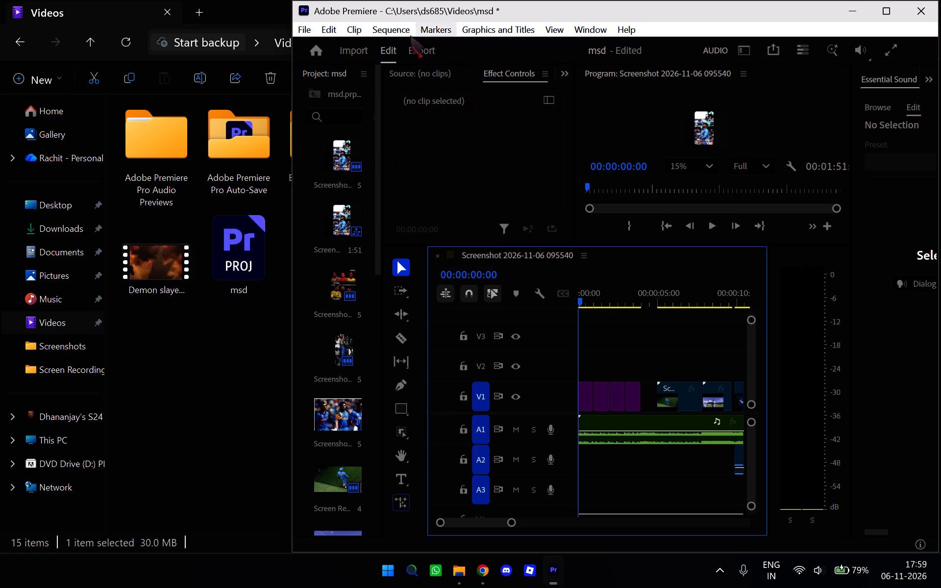
Export the sequence as a media file named 2nd MSD.
left_click(412, 53)
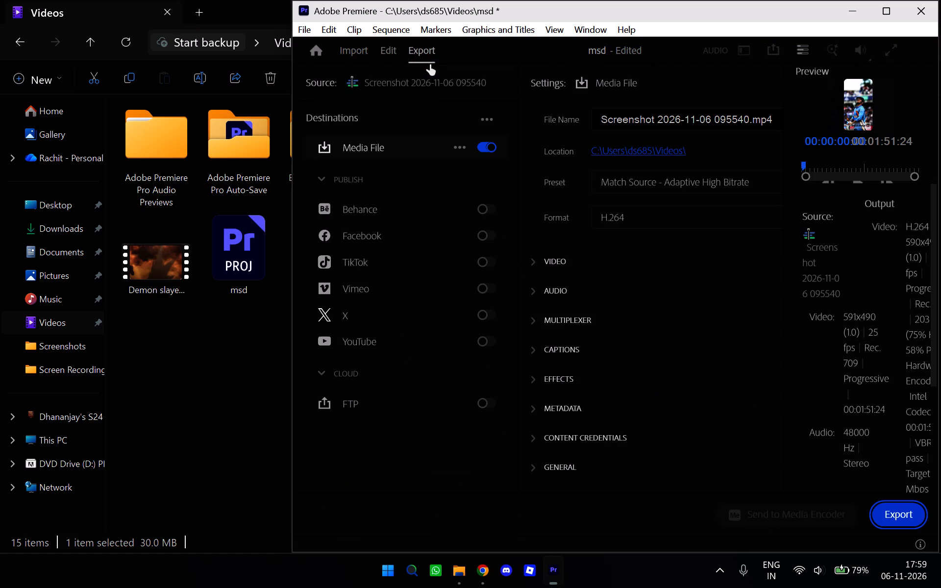
left_click_drag(771, 124, 542, 130)
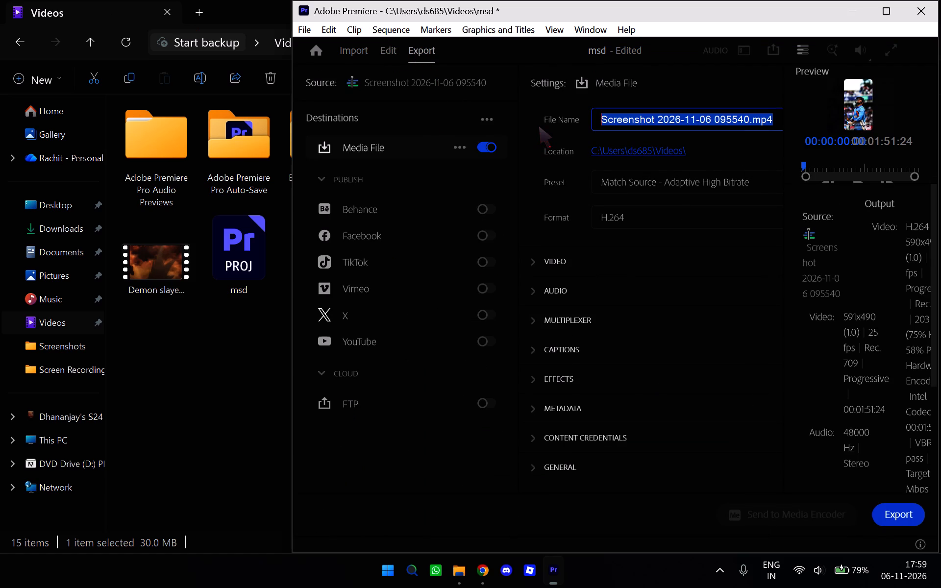
key("shift+at")
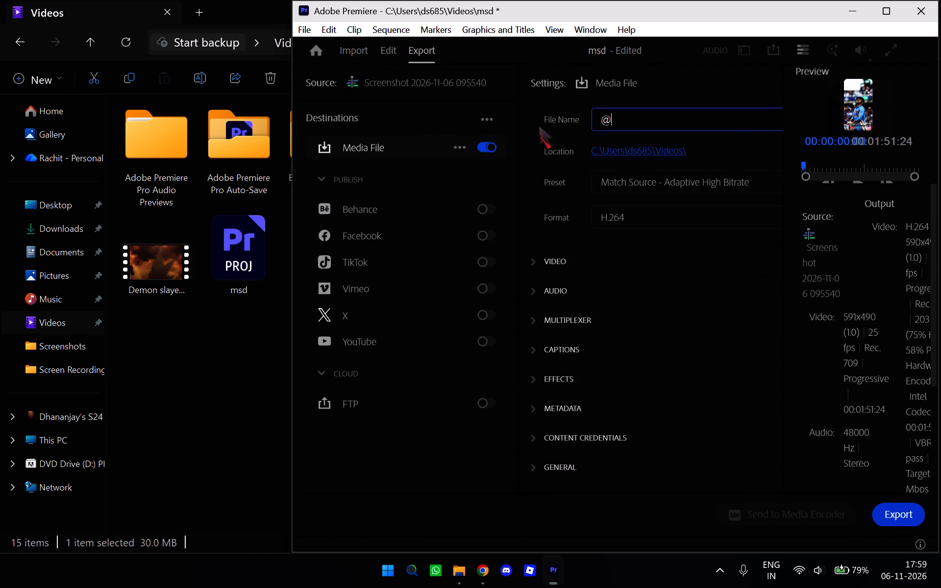
type("nd")
key("space")
key("shift+m")
key("BackSpace")
key("BackSpace")
key("BackSpace")
key("BackSpace")
key("BackSpace")
key("BackSpace")
key("BackSpace")
key("BackSpace")
key("BackSpace")
key("BackSpace")
key("BackSpace")
key("BackSpace")
key("BackSpace")
key("BackSpace")
type("2nd MSD")
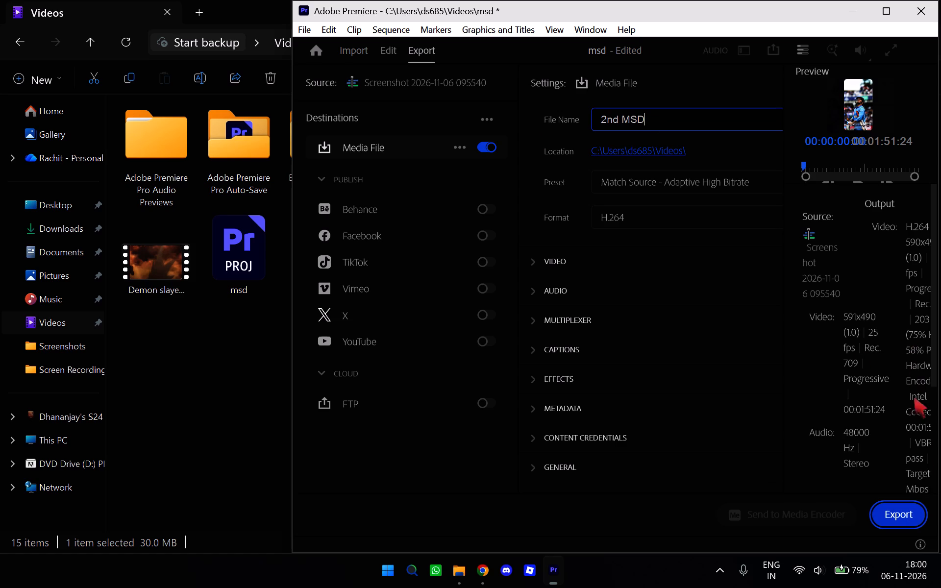
left_click(911, 510)
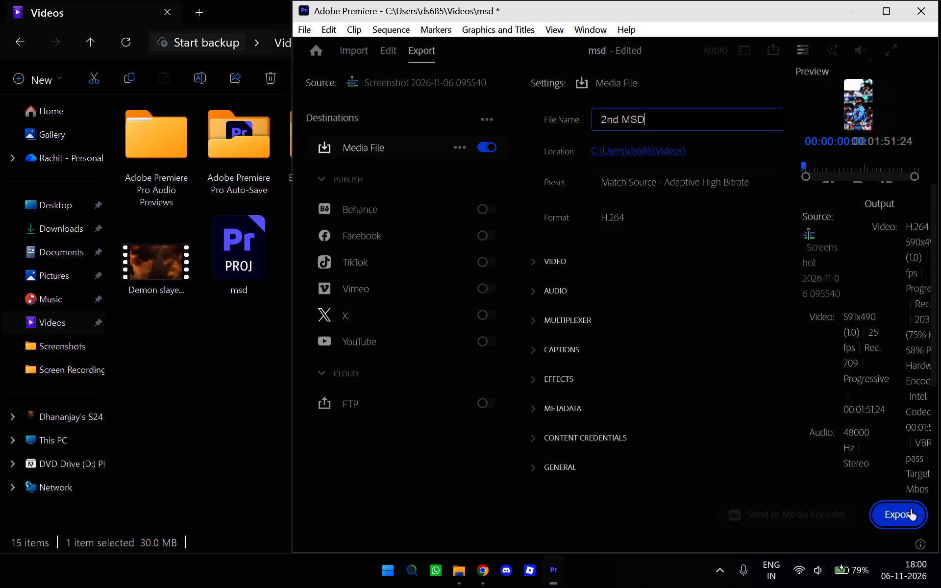
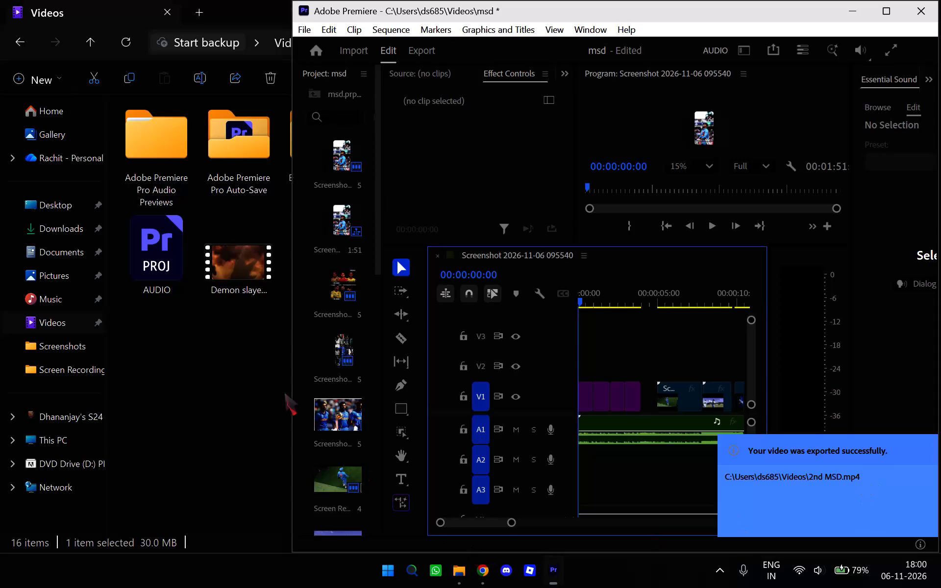
Switch to the Videos folder in File Explorer and open the exported 2nd MSD video for playback.
left_click(203, 334)
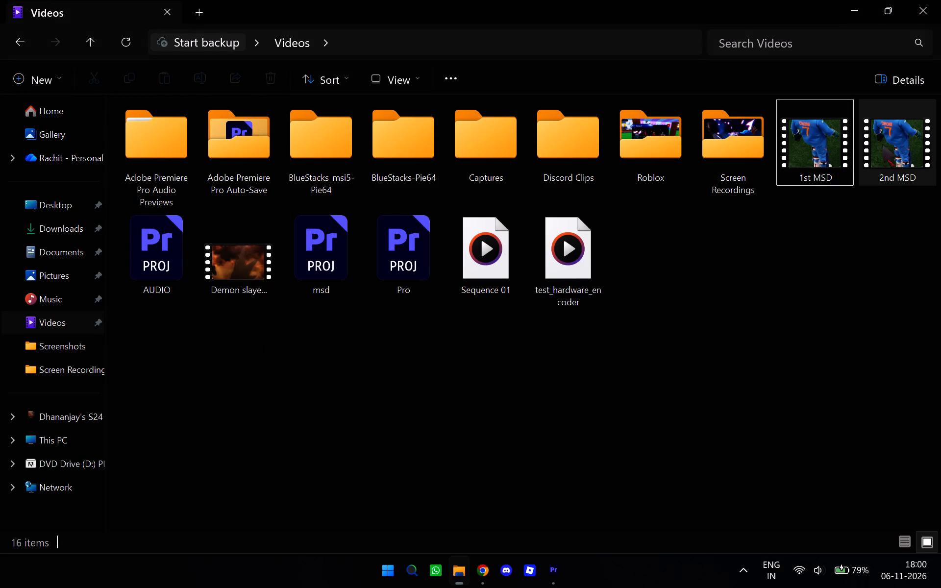
double_click(885, 144)
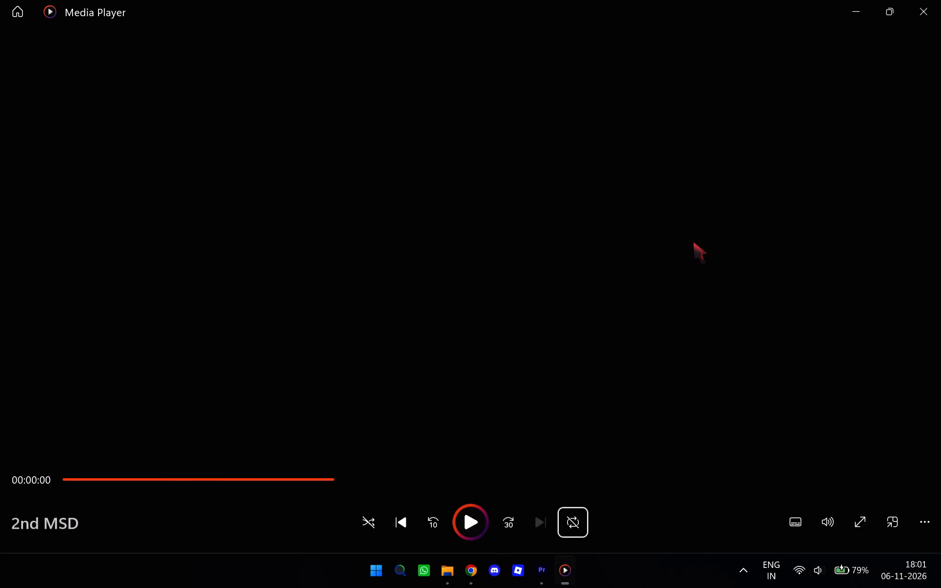
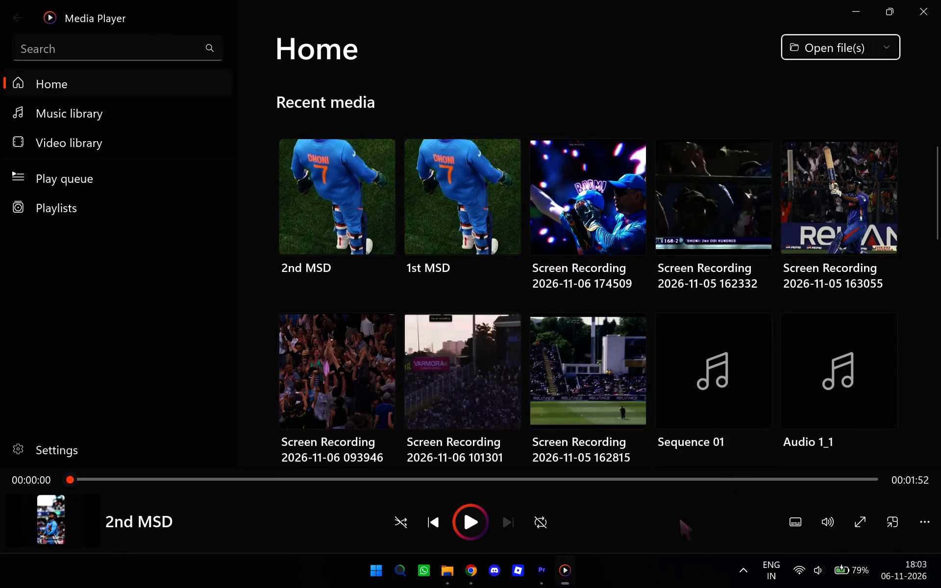
Minimize the Media Player, File Explorer and Premiere windows to reach the desktop and launch Kuro from its shortcut.
left_click(565, 568)
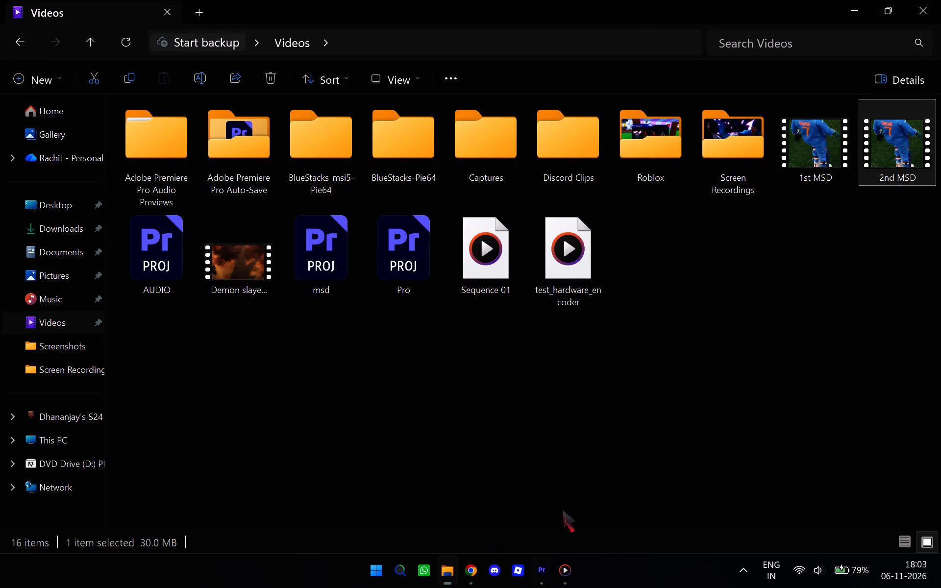
left_click(445, 578)
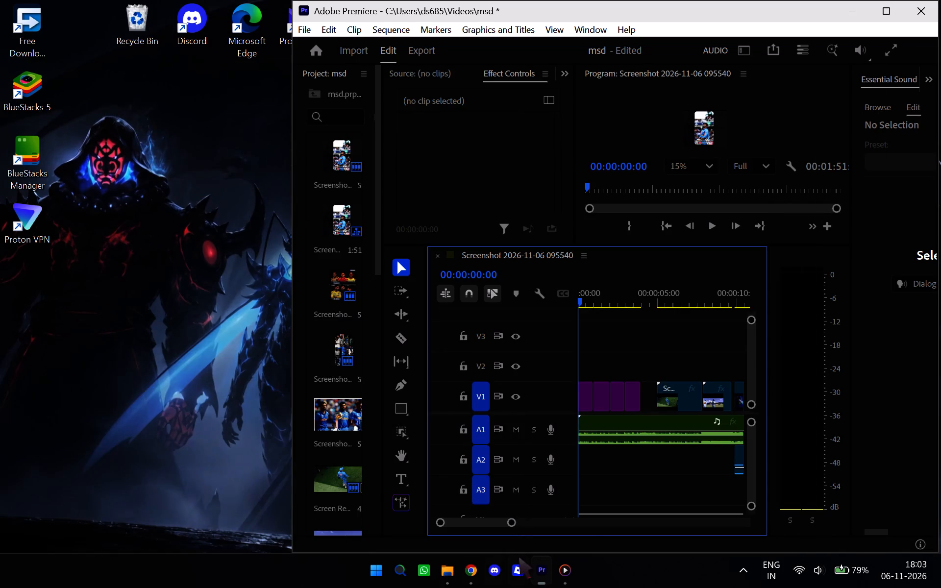
left_click(542, 576)
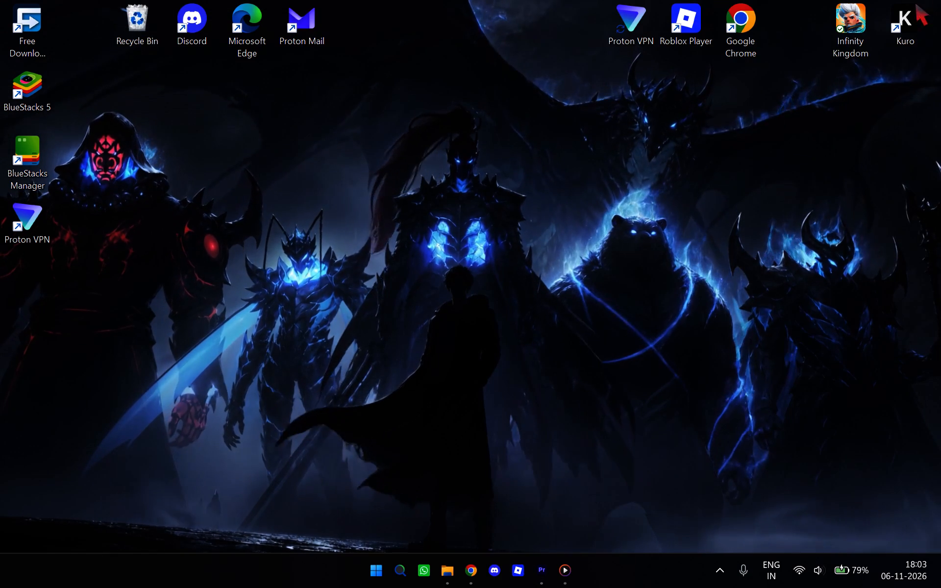
double_click(914, 8)
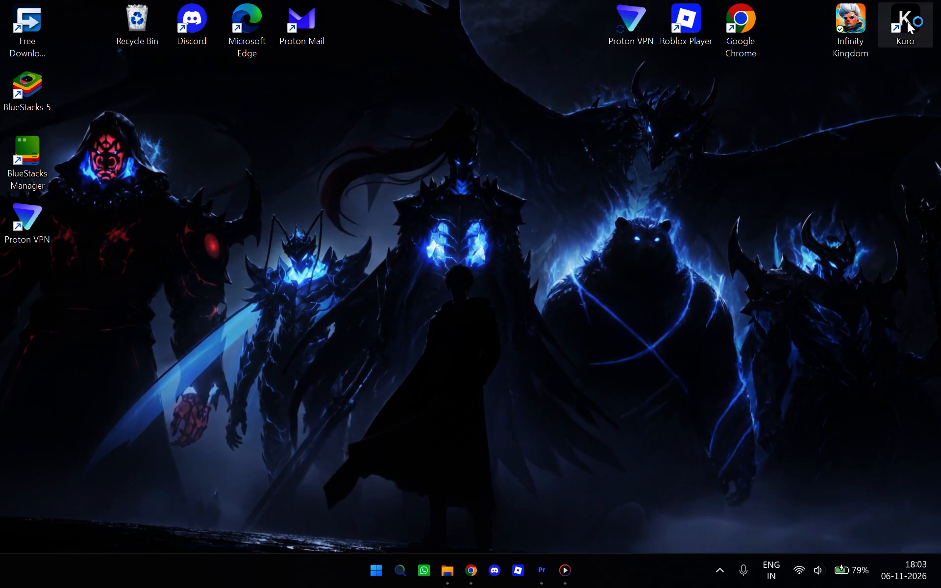
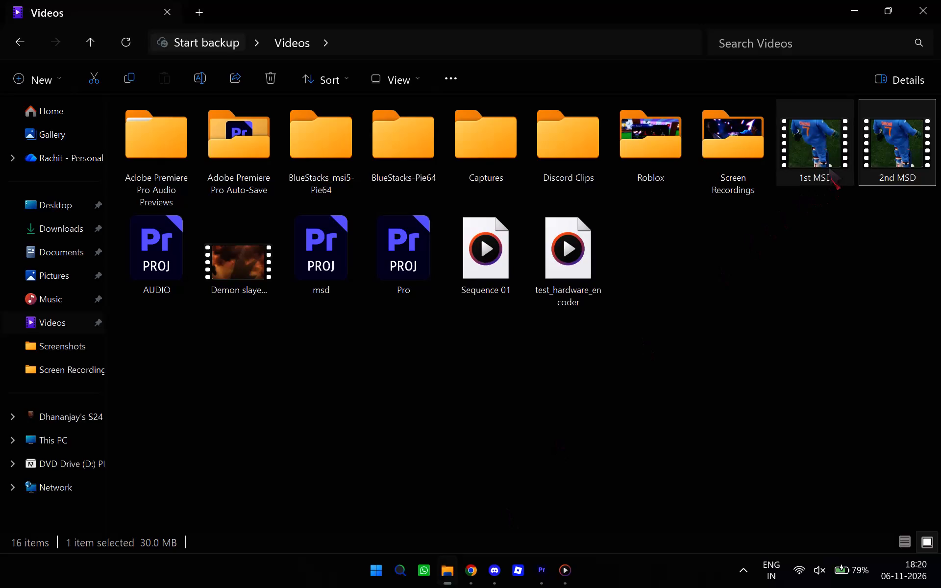
Open the exported 2nd MSD video and review its opening seconds, pausing, resuming and skipping back in playback.
double_click(899, 156)
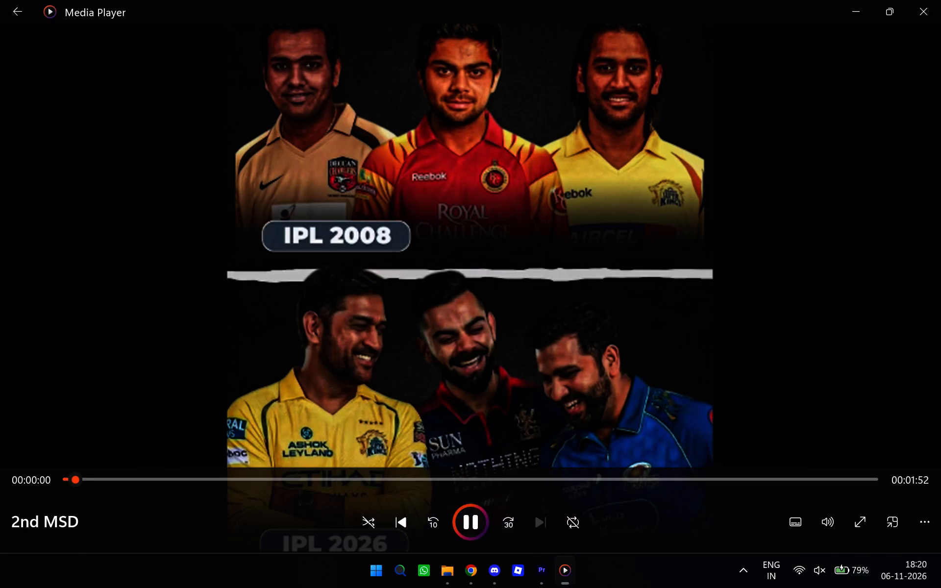
left_click(940, 258)
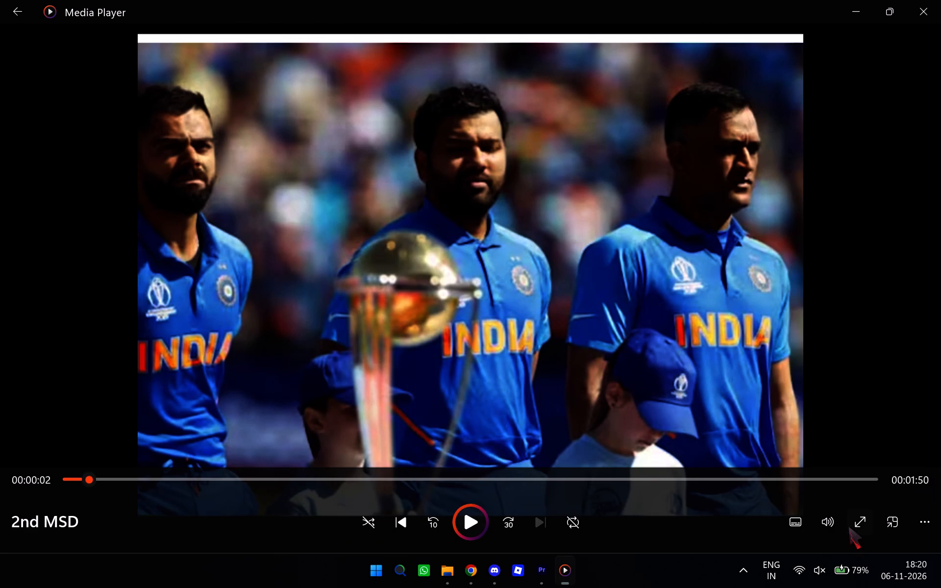
left_click(826, 387)
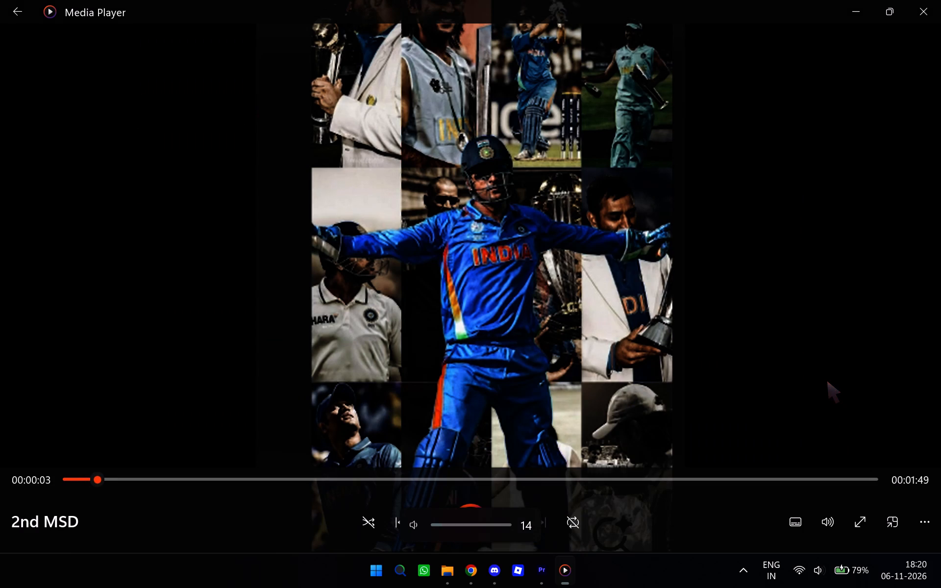
key("Left")
key("Left")
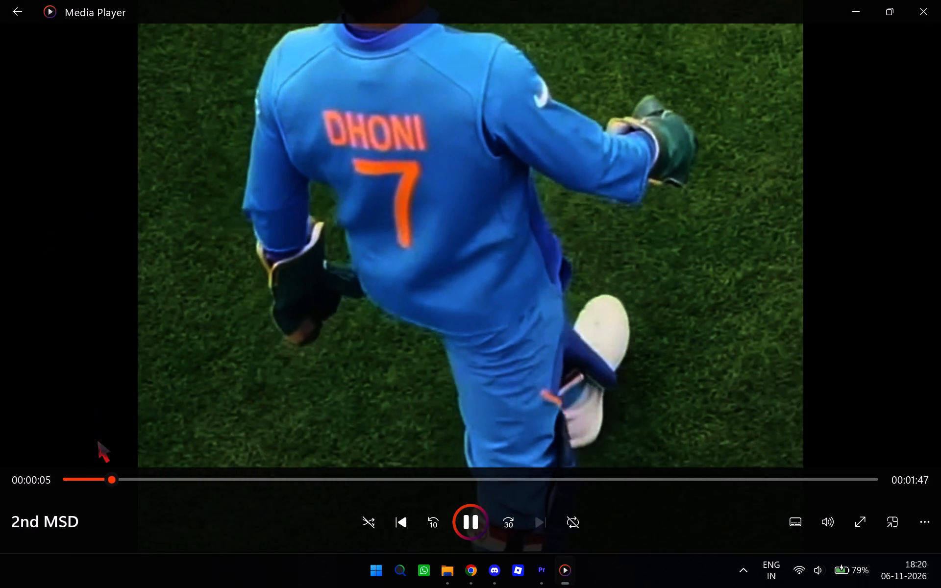
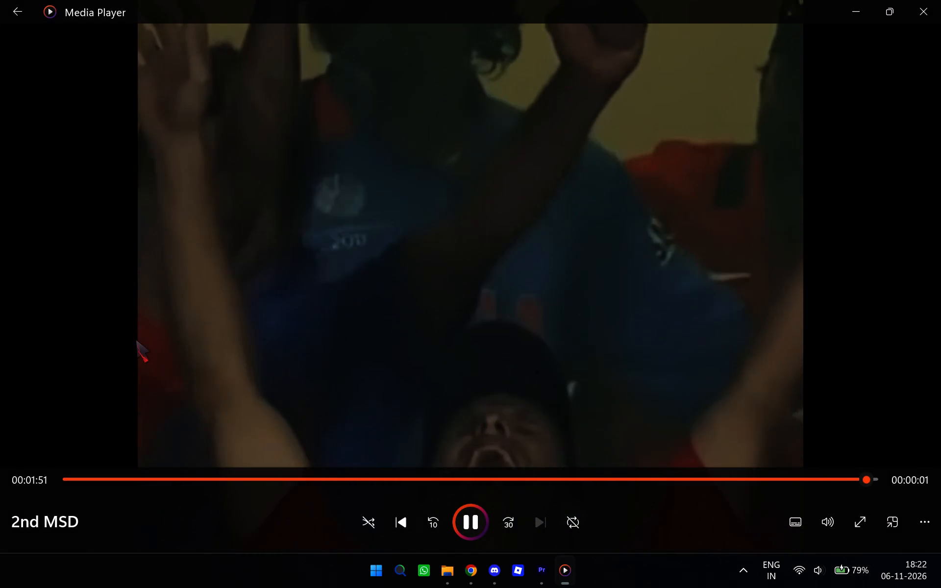
Leave the 2nd MSD video playback and close Media Player to return to the Videos folder.
key("Escape")
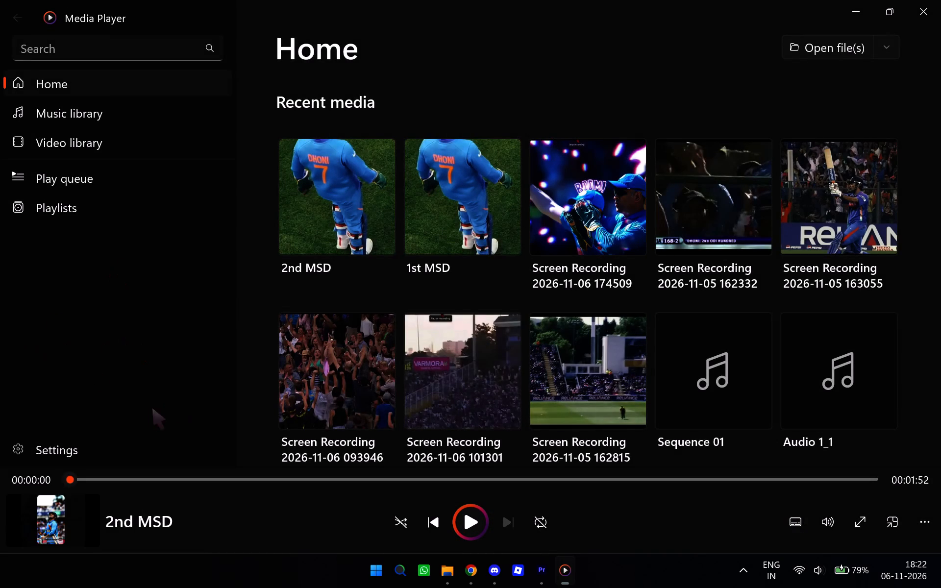
left_click(936, 1)
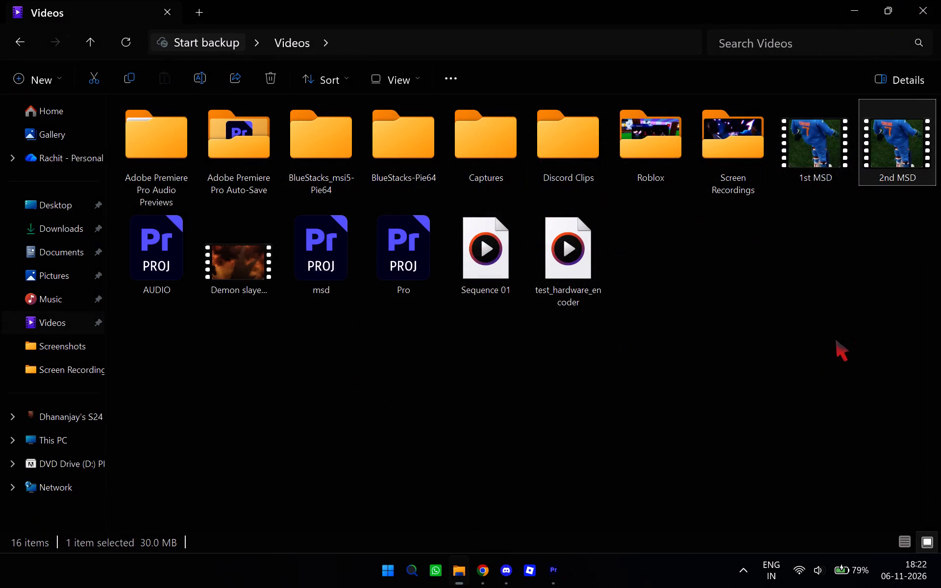